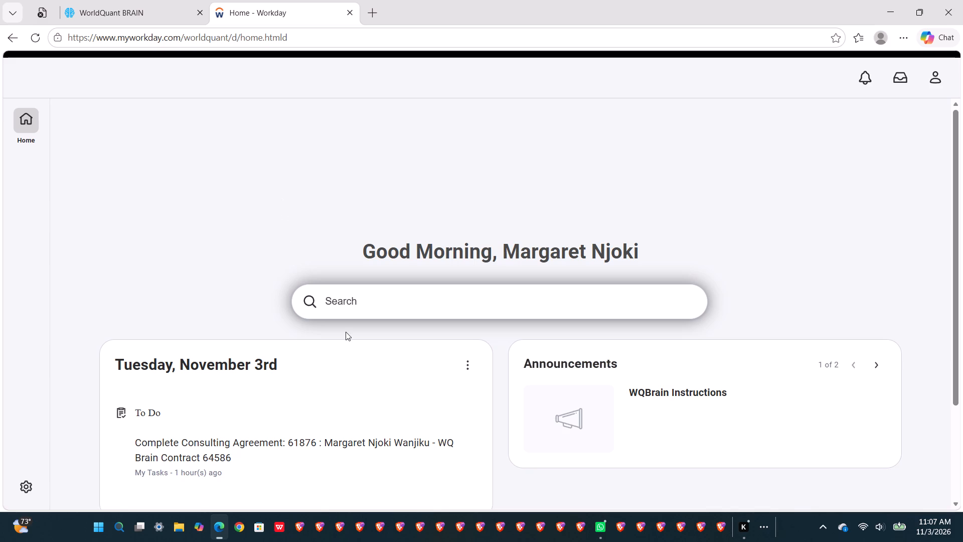
# Look over the Workday home page, including its to-do items and announcements.
pyautogui.scroll(-4, 346, 332)
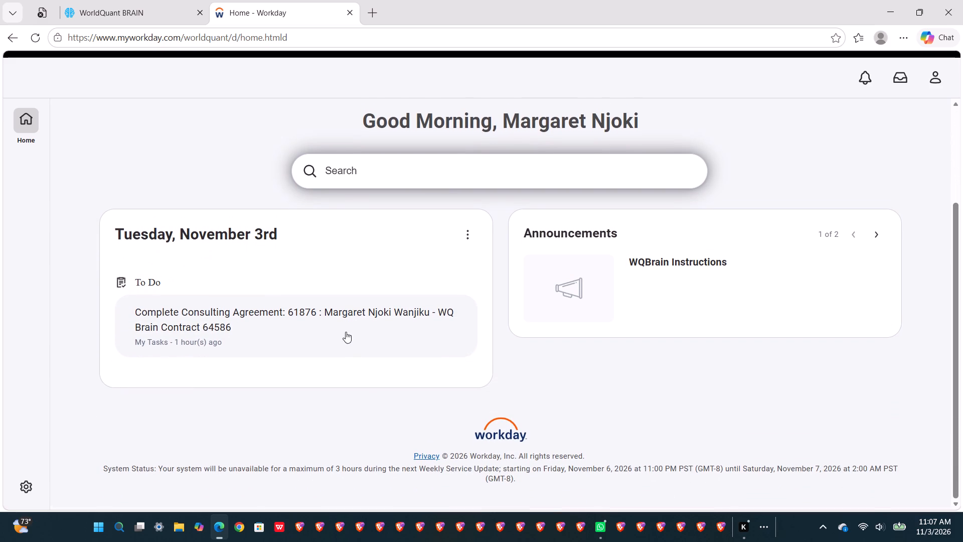
pyautogui.scroll(-1, 348, 327)
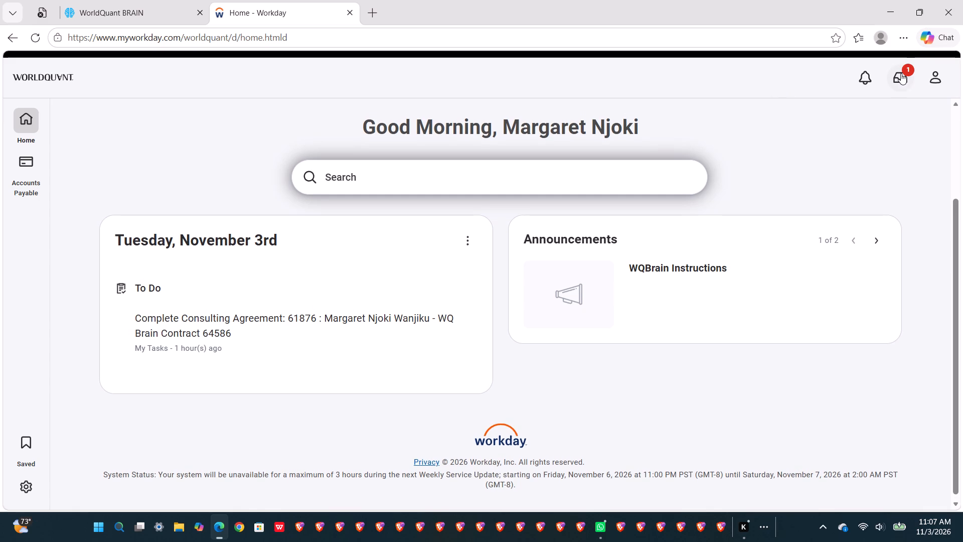
pyautogui.scroll(2, 668, 82)
pyautogui.scroll(1, 511, 181)
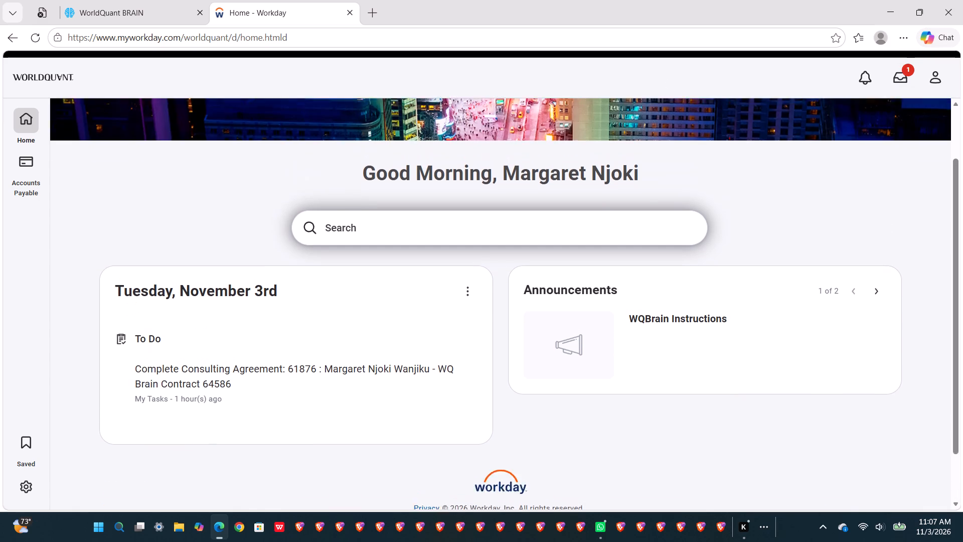
pyautogui.scroll(3, 511, 181)
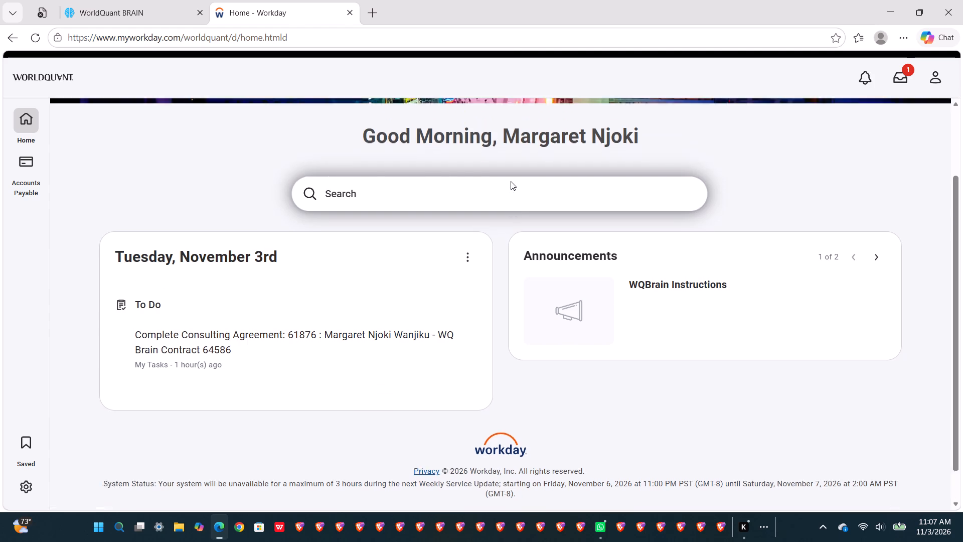
pyautogui.scroll(2, 511, 181)
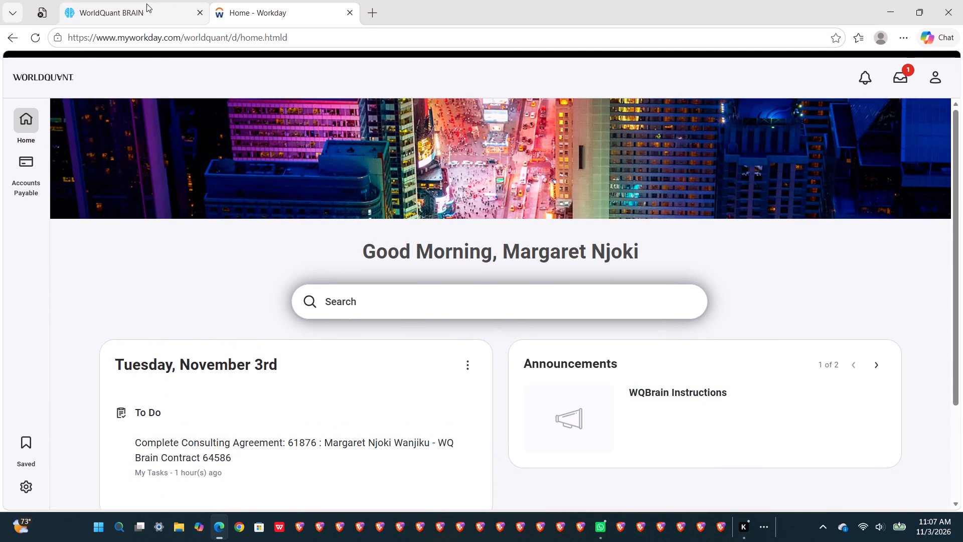
# Close the Workday page and dismiss the questionnaire approval notice on the WorldQuant BRAIN Alphas page.
pyautogui.click(146, 4)
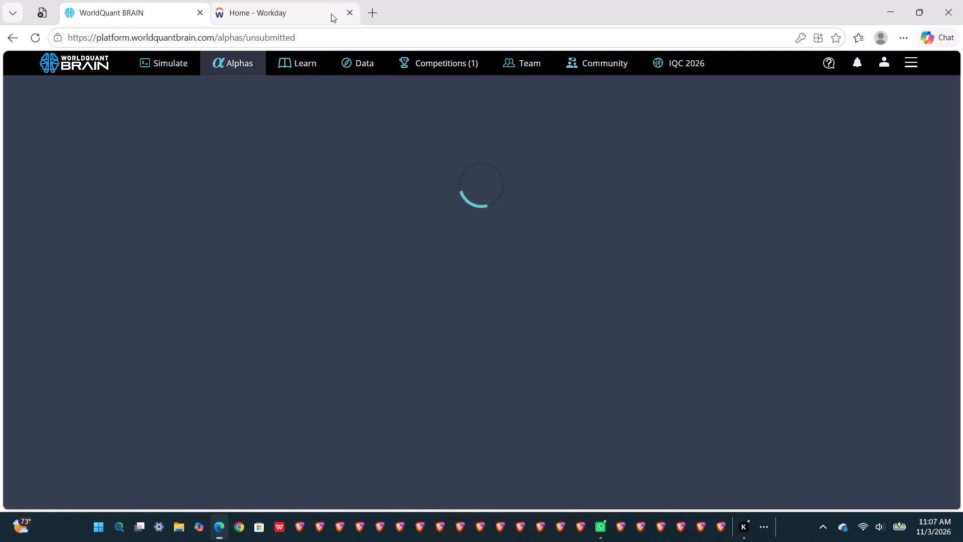
pyautogui.click(350, 15)
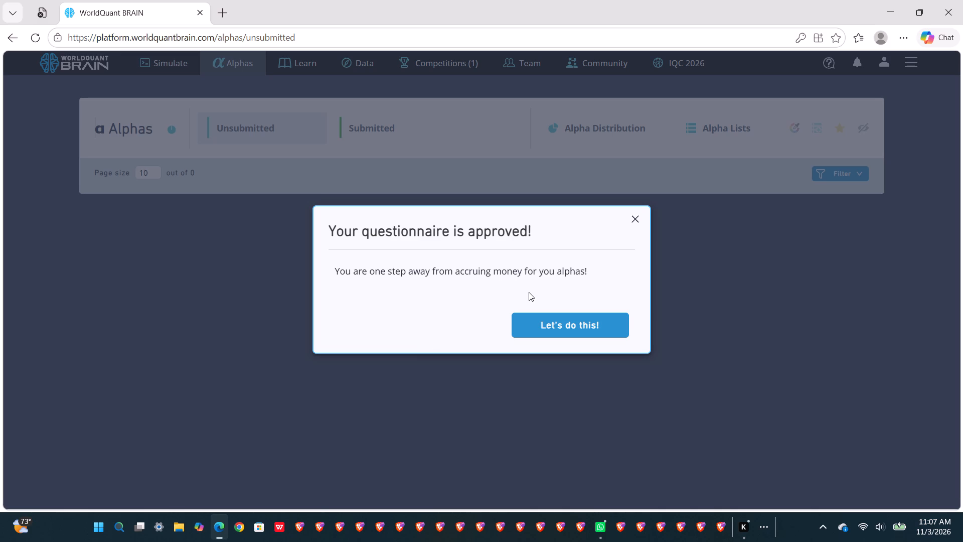
pyautogui.click(637, 219)
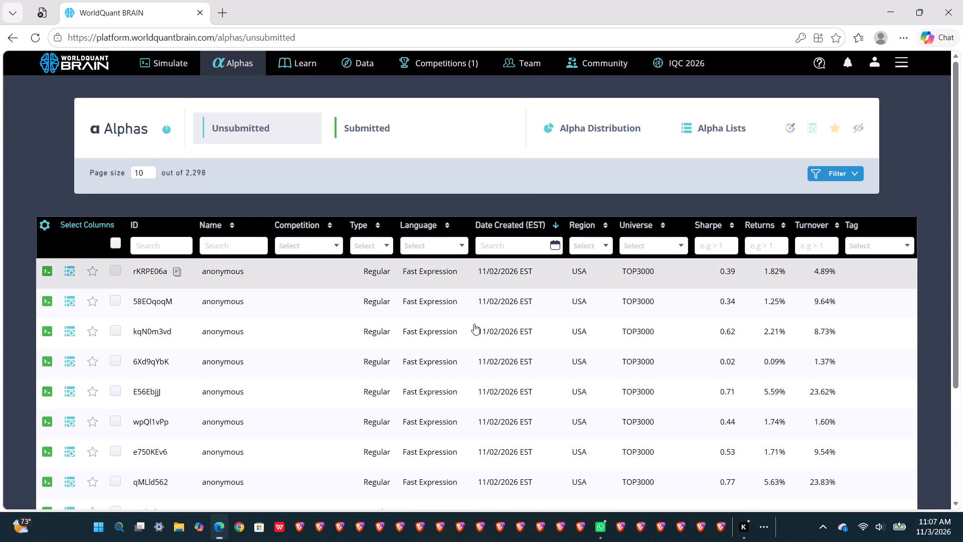
# Clone the submitted alpha Xg9gMn6x into a new simulation.
pyautogui.hscroll(1, 474, 324)
pyautogui.scroll(-1, 474, 324)
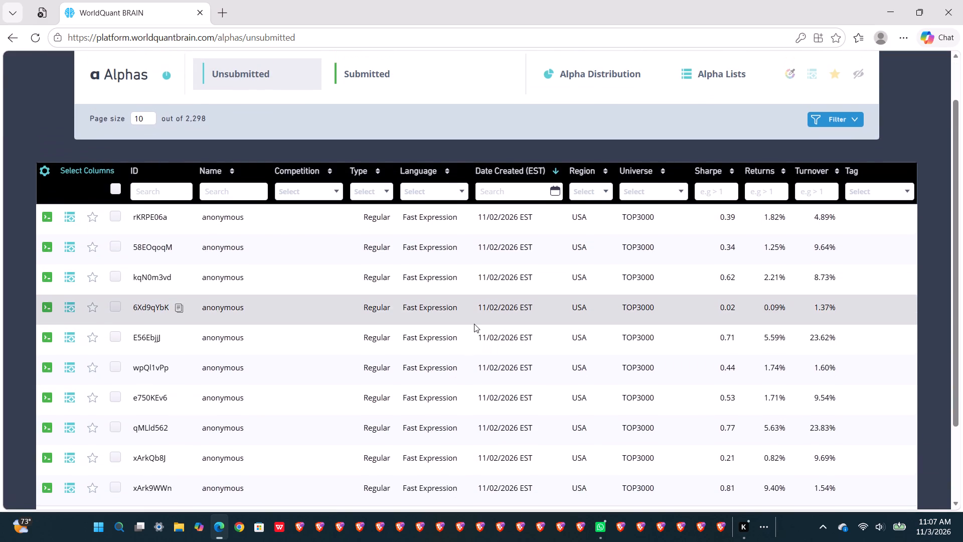
pyautogui.scroll(1, 474, 324)
pyautogui.scroll(-2, 474, 324)
pyautogui.scroll(1, 474, 324)
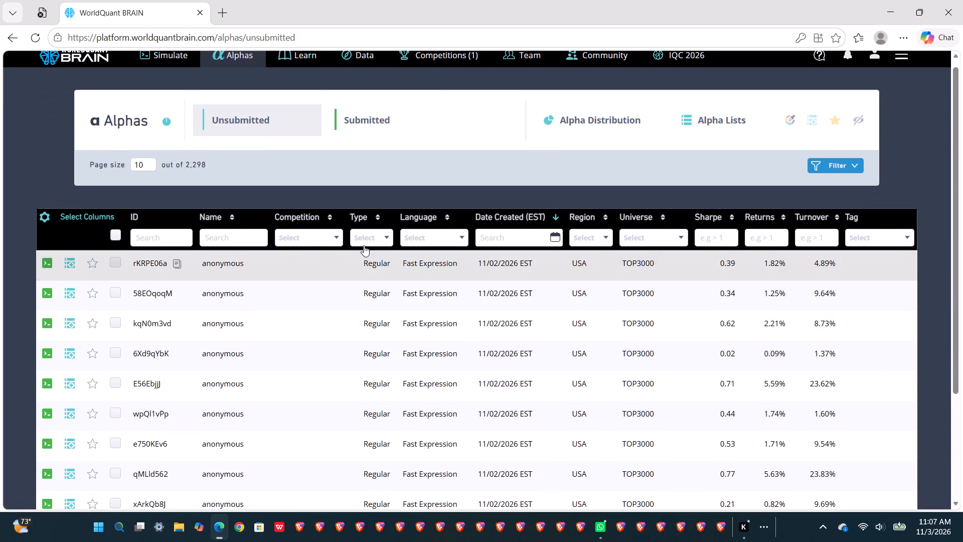
pyautogui.click(373, 122)
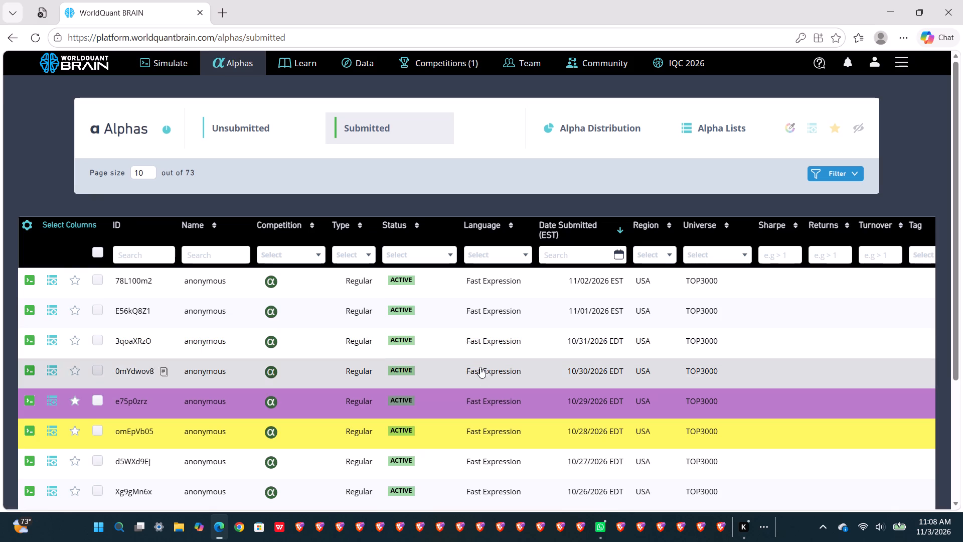
pyautogui.scroll(-2, 491, 420)
pyautogui.click(491, 420)
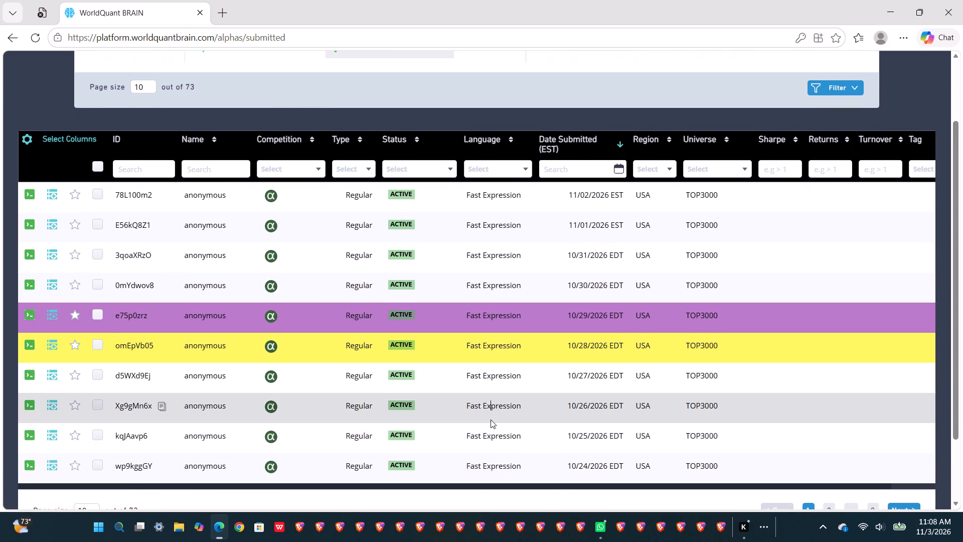
pyautogui.click(499, 403)
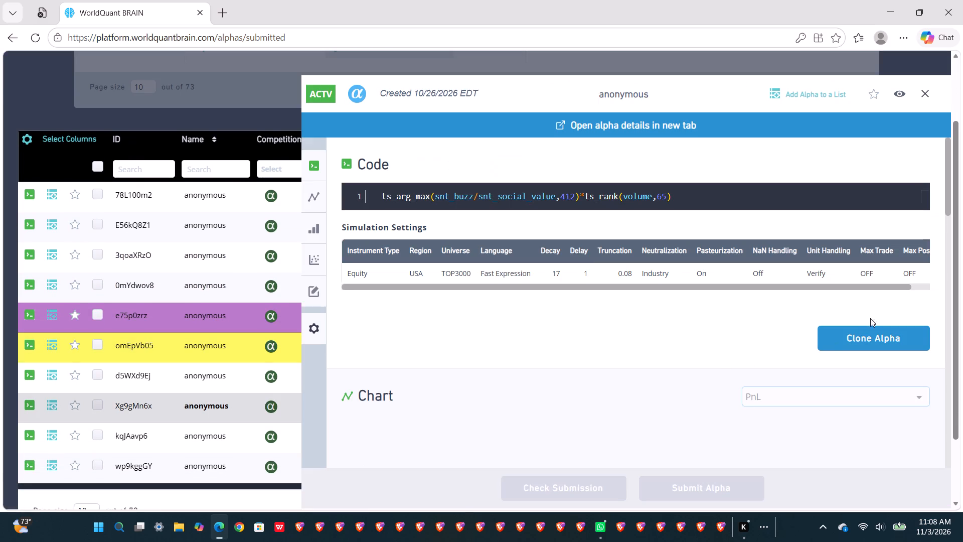
pyautogui.click(868, 330)
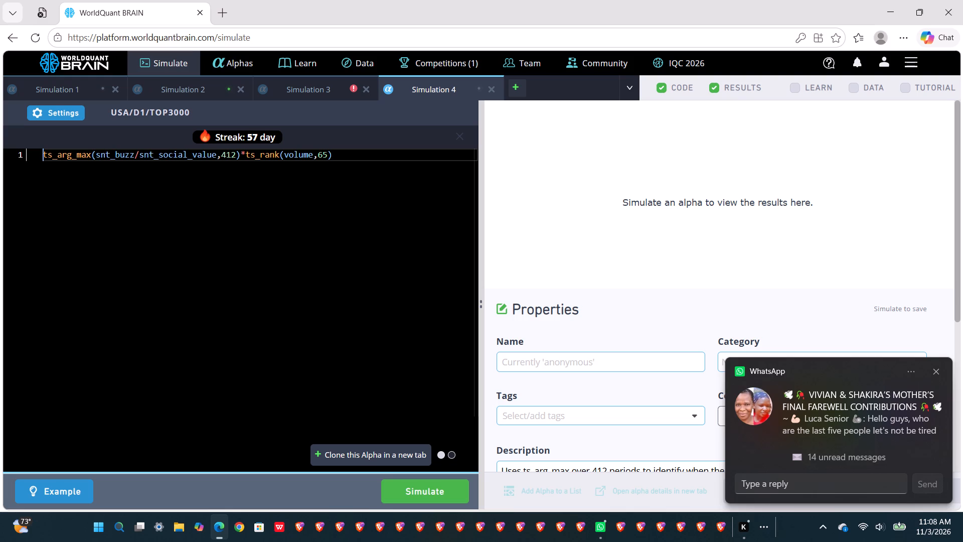
# Replace snt_social_value with basic_shares_max_guidance_qtr in the cloned alpha's expression.
pyautogui.doubleClick(171, 155)
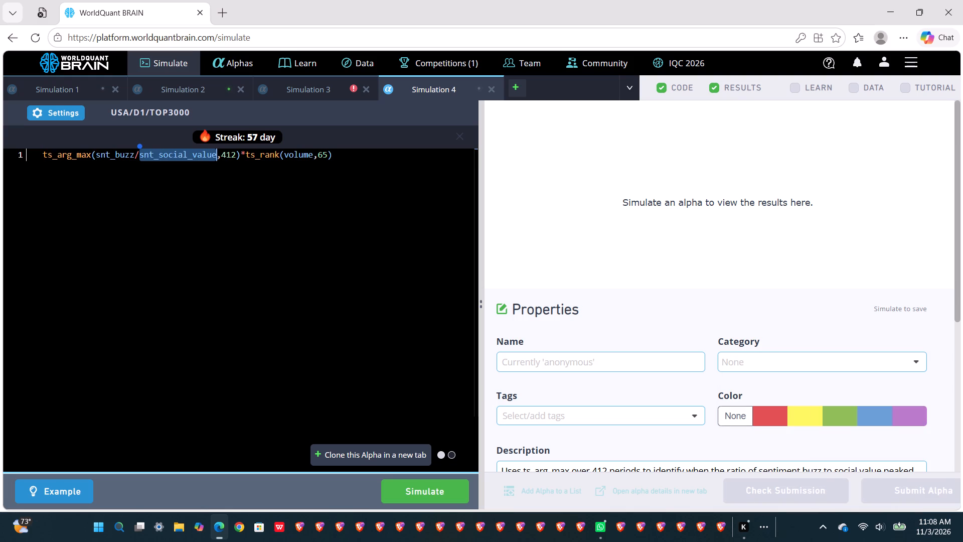
# Replace snt_social_value with basic_shares_max_guidance_qtr in the Simulation 4 expression and run the simulation.
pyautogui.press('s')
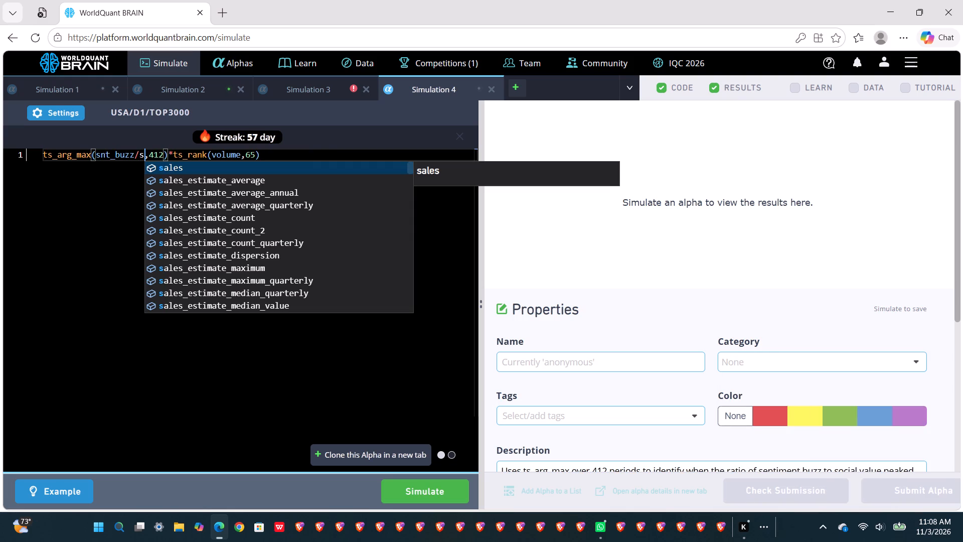
pyautogui.press('BackSpace')
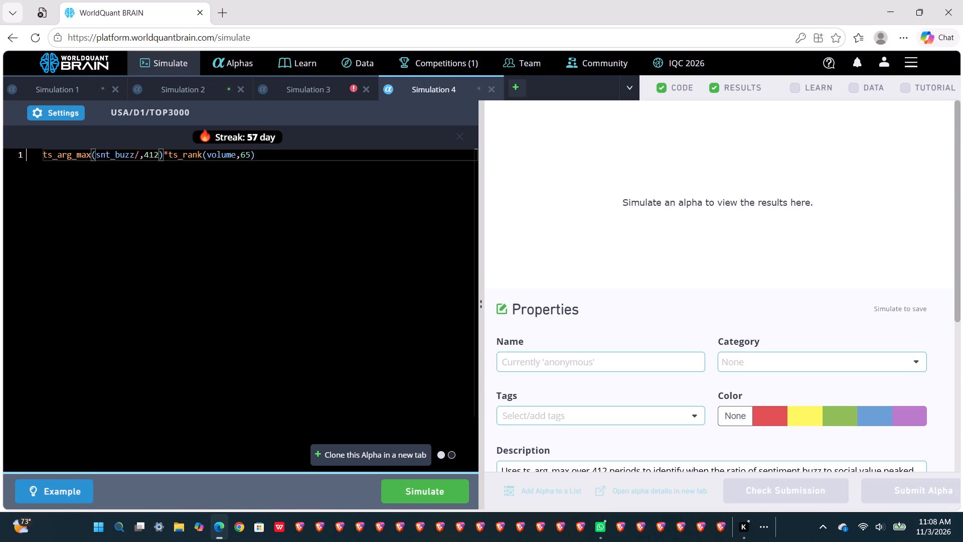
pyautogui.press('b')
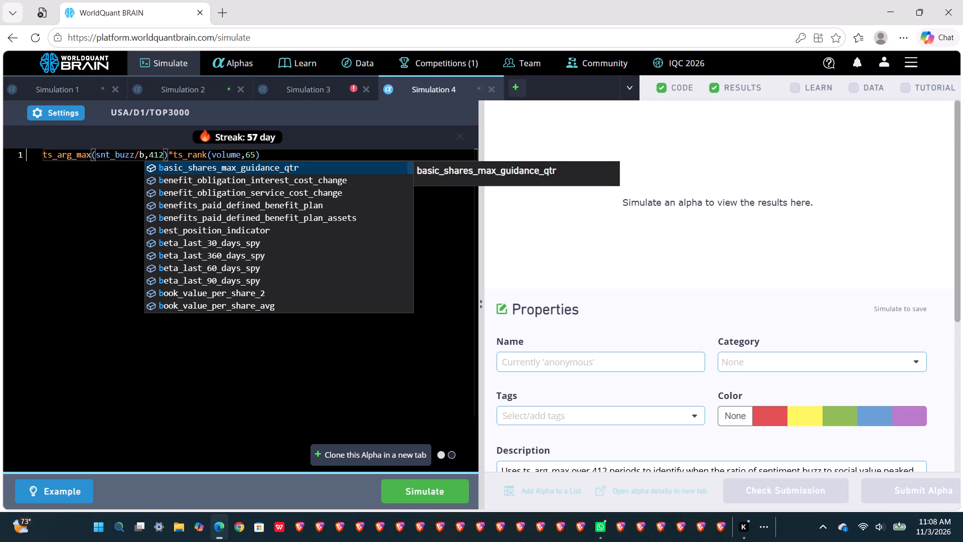
pyautogui.click(215, 166)
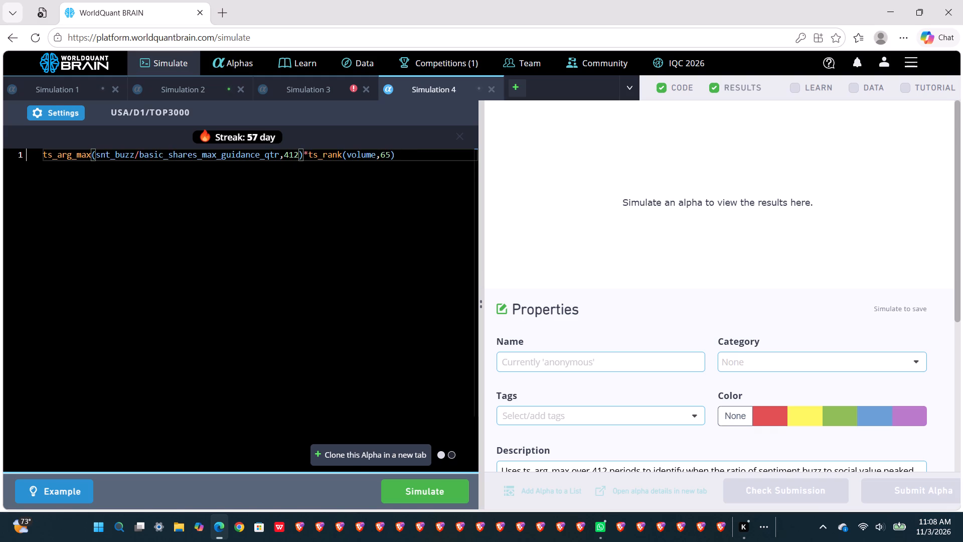
pyautogui.click(404, 488)
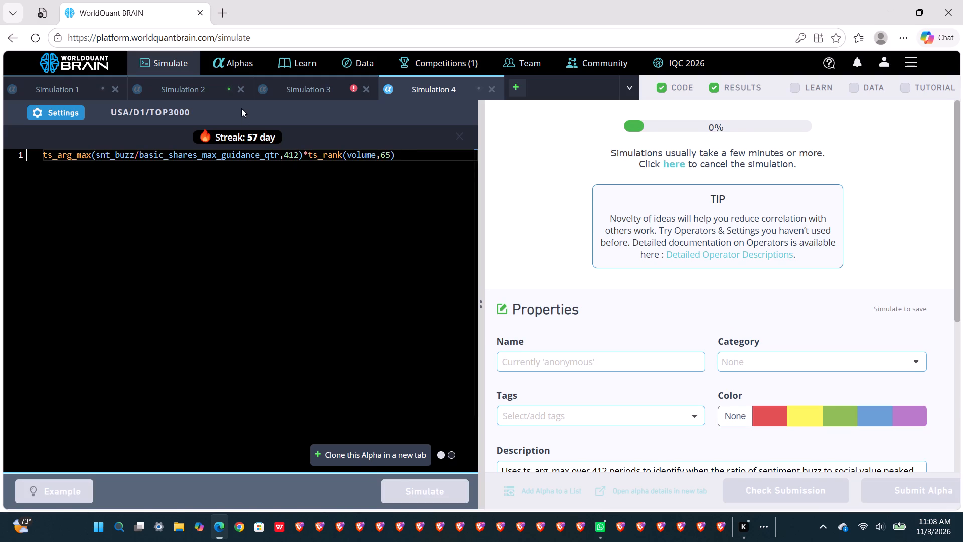
# In Simulation 3, replace nws12_afterhsz_1p inside vec_avg with earnings_per_share_average and run the simulation.
pyautogui.click(305, 92)
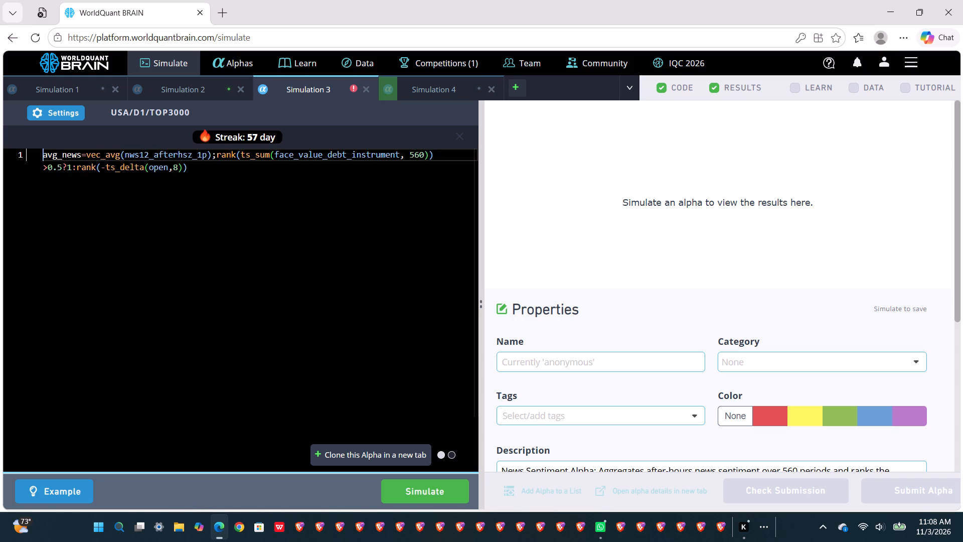
pyautogui.doubleClick(159, 155)
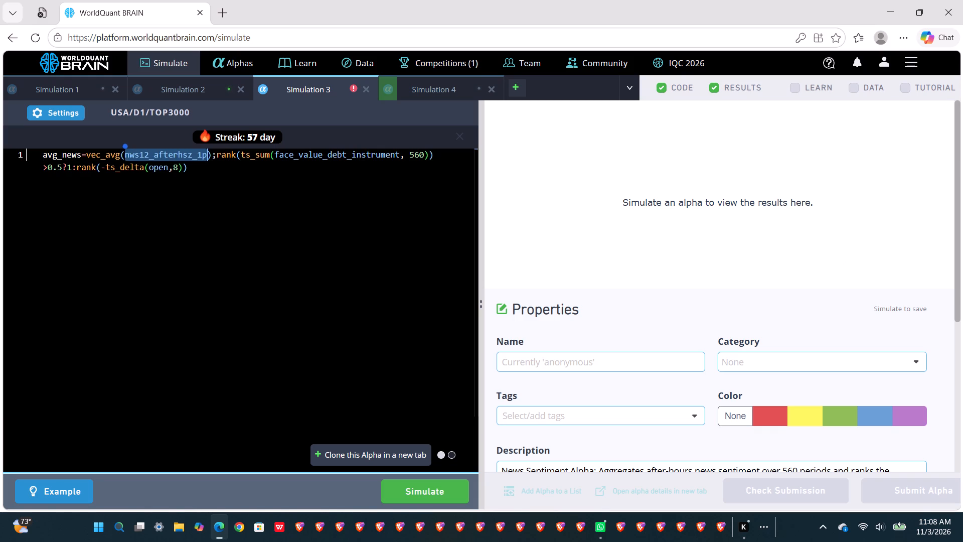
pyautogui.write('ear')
pyautogui.click(195, 192)
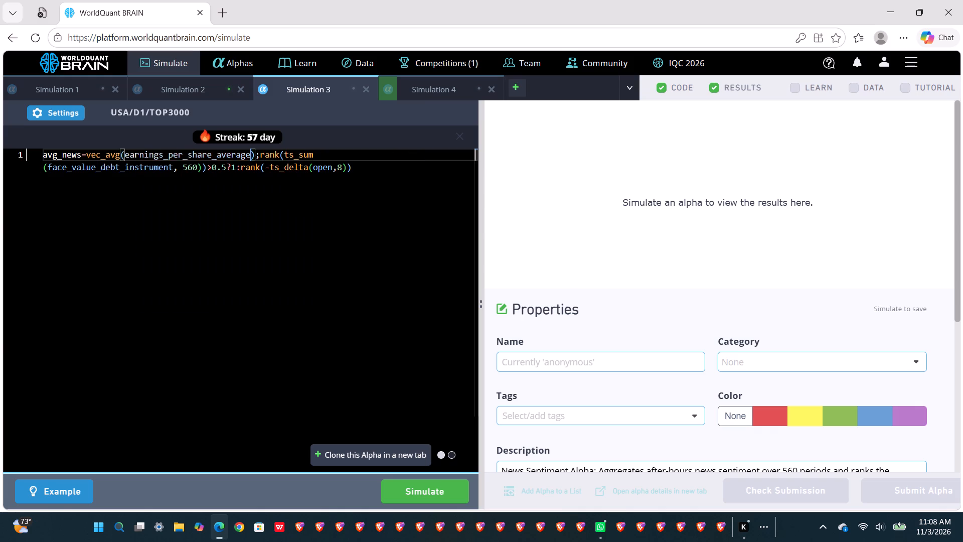
pyautogui.click(413, 489)
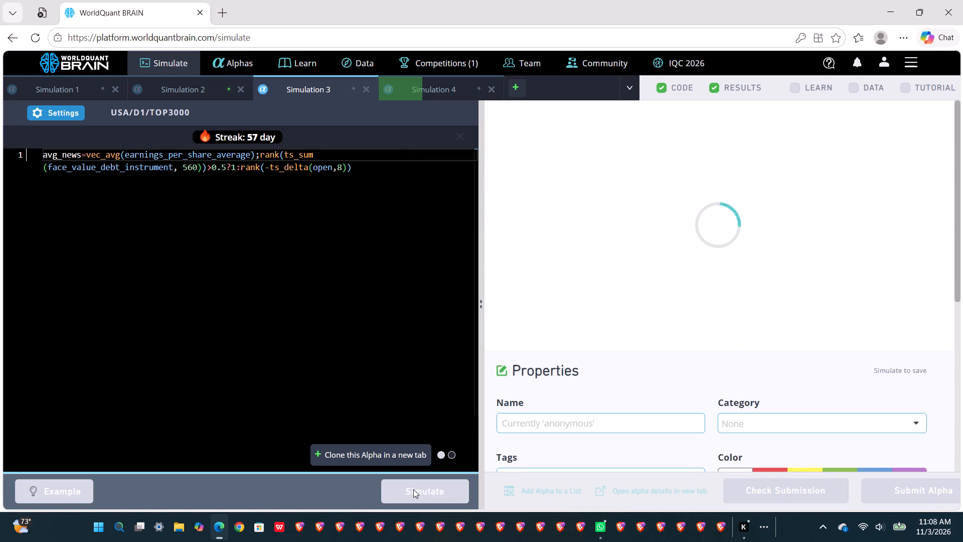
# In Simulation 2, replace the whole ratio inside ts_count_nans with earnings_per_share_average, keeping the 2 argument, and run the simulation.
pyautogui.click(208, 97)
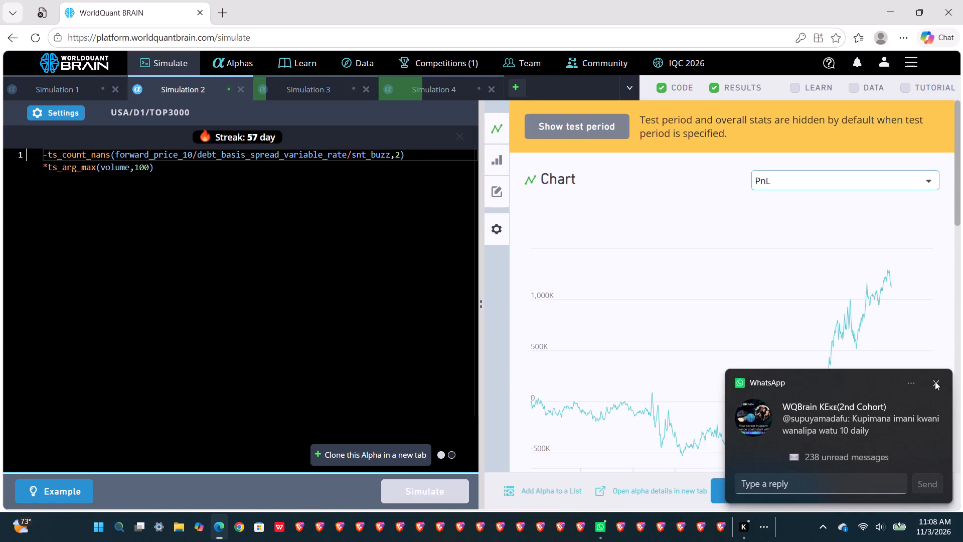
pyautogui.click(935, 381)
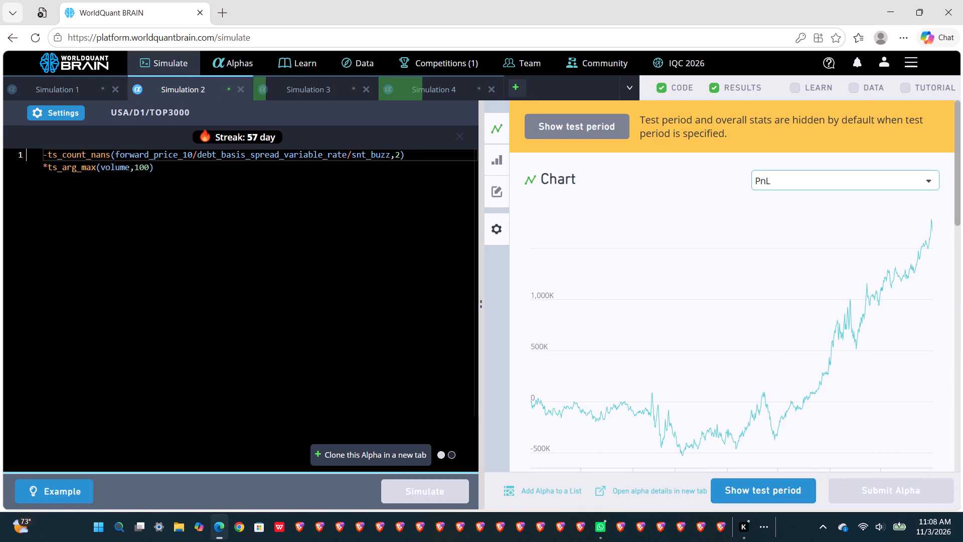
pyautogui.doubleClick(213, 161)
pyautogui.press('BackSpace')
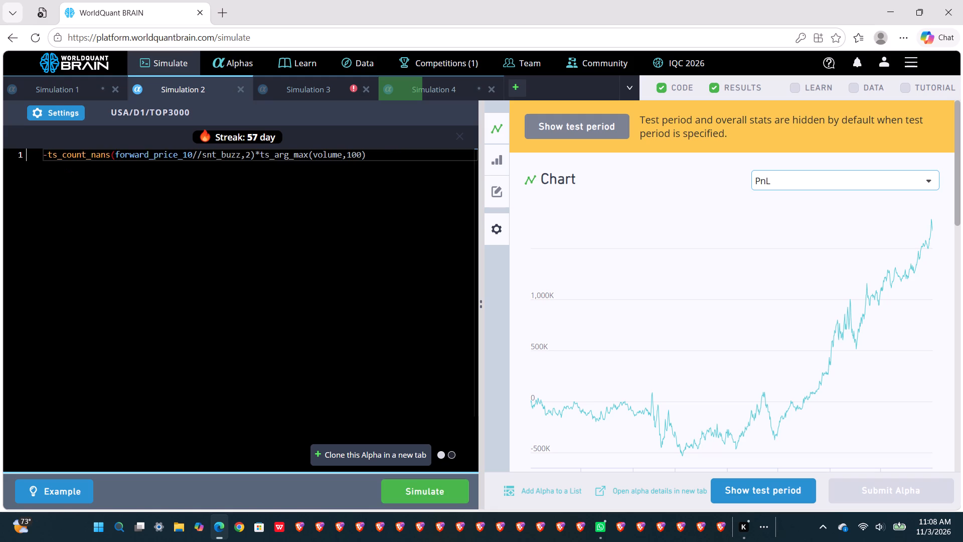
pyautogui.doubleClick(155, 156)
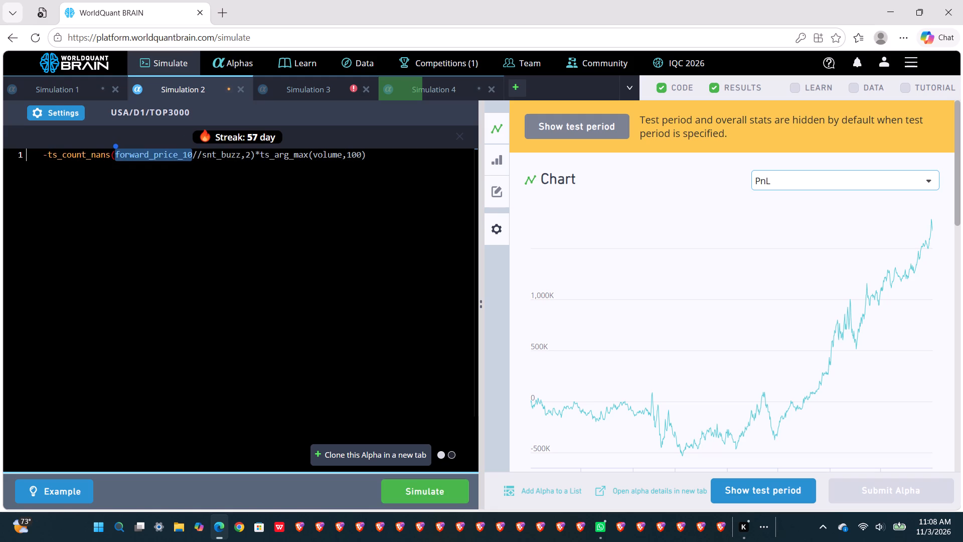
pyautogui.press('BackSpace')
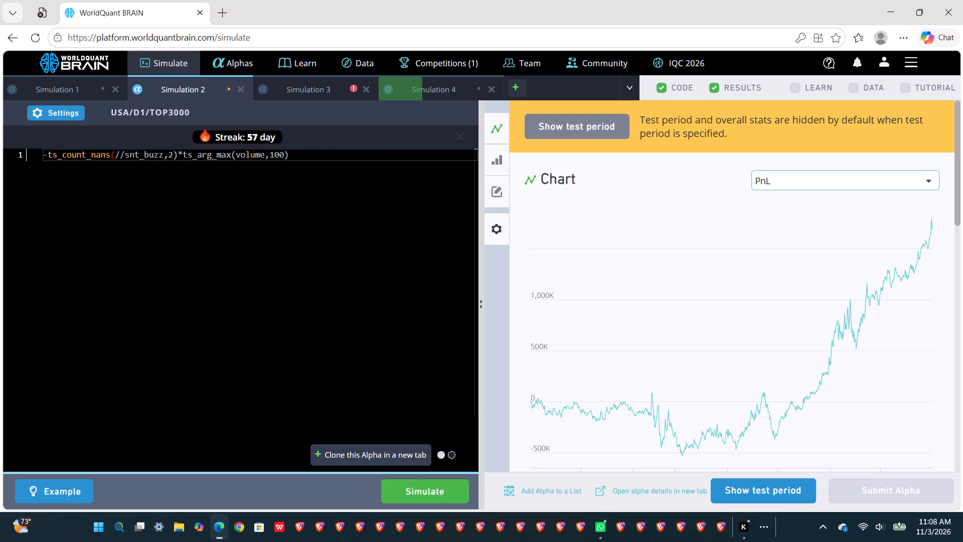
pyautogui.click(124, 157)
pyautogui.press('BackSpace')
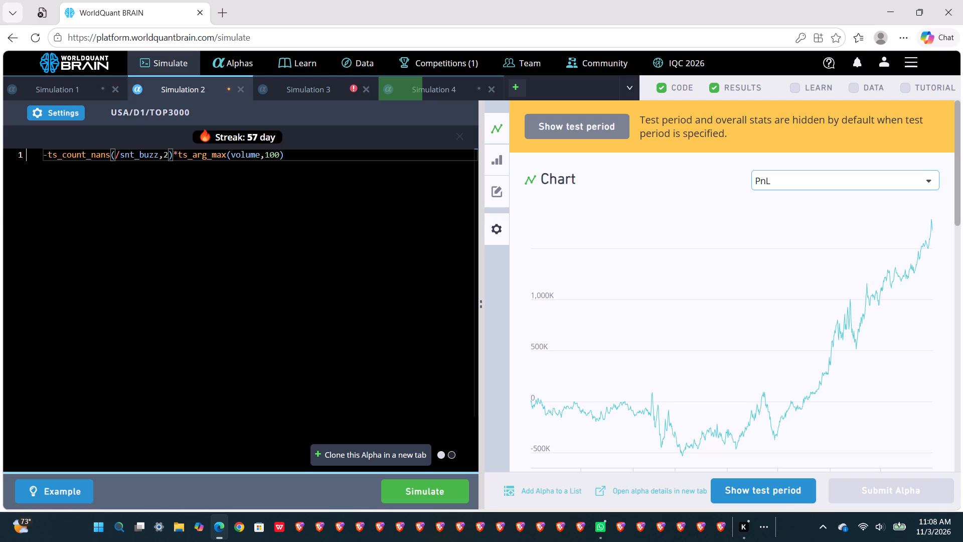
pyautogui.press('BackSpace')
pyautogui.doubleClick(127, 156)
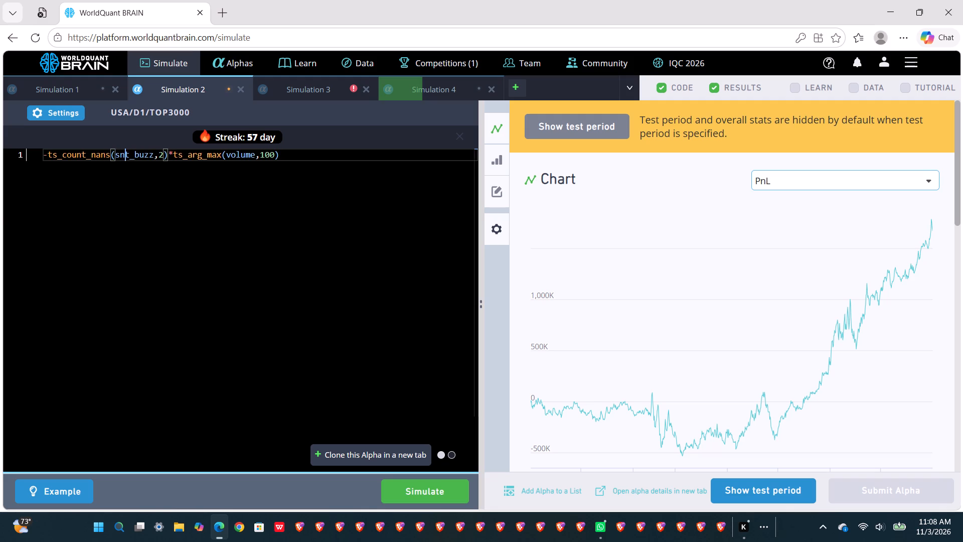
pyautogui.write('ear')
pyautogui.click(208, 196)
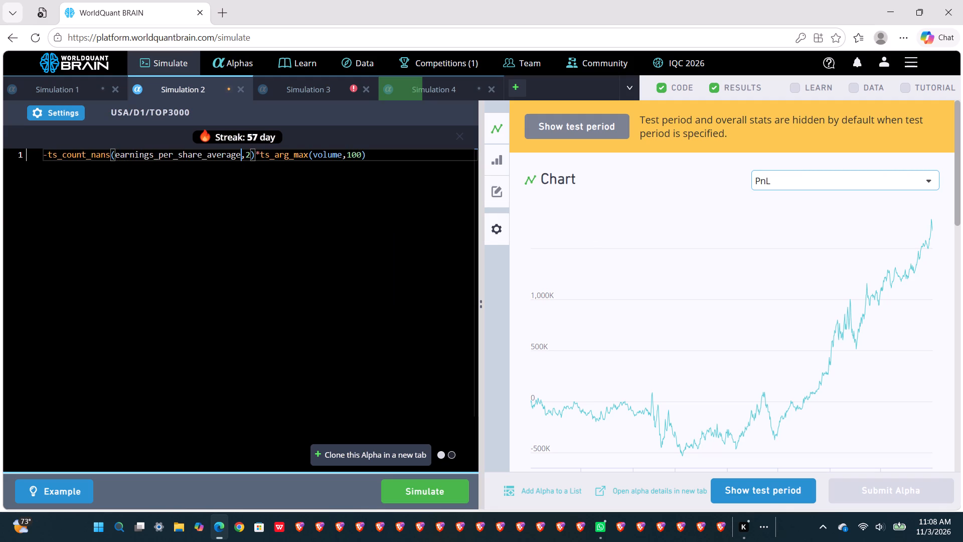
pyautogui.click(434, 495)
# Go back to Simulation 3 to check its run.
pyautogui.click(305, 82)
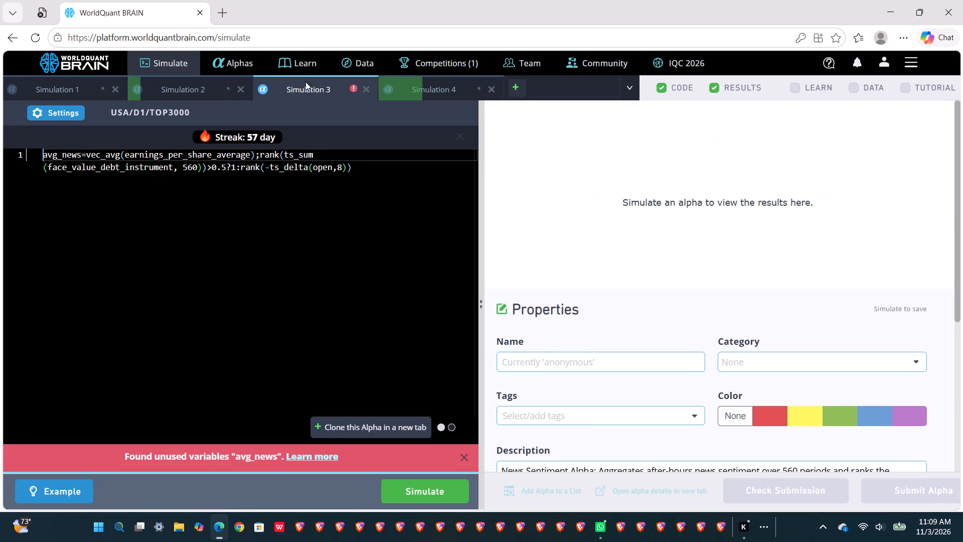
# Close Simulation 3, which holds the unused avg_news variable.
pyautogui.click(367, 91)
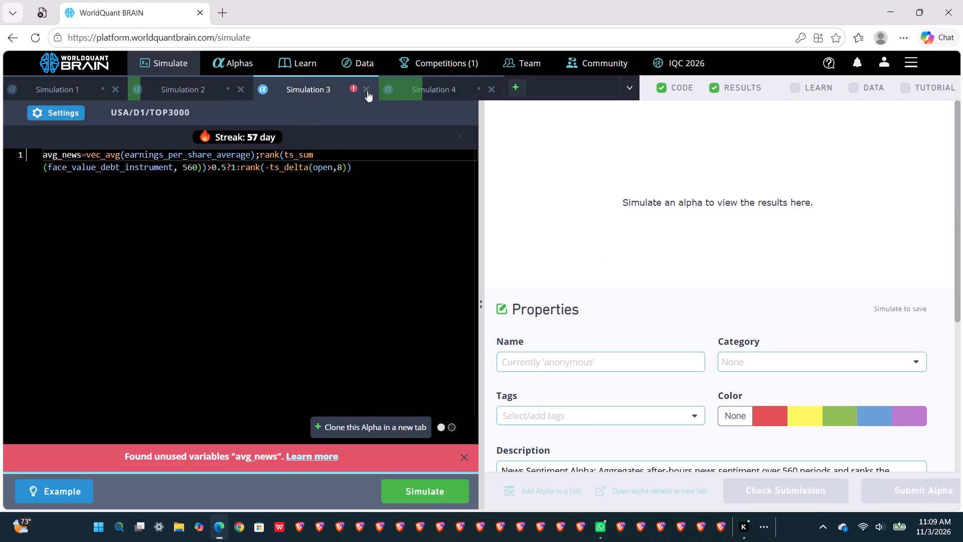
pyautogui.click(528, 329)
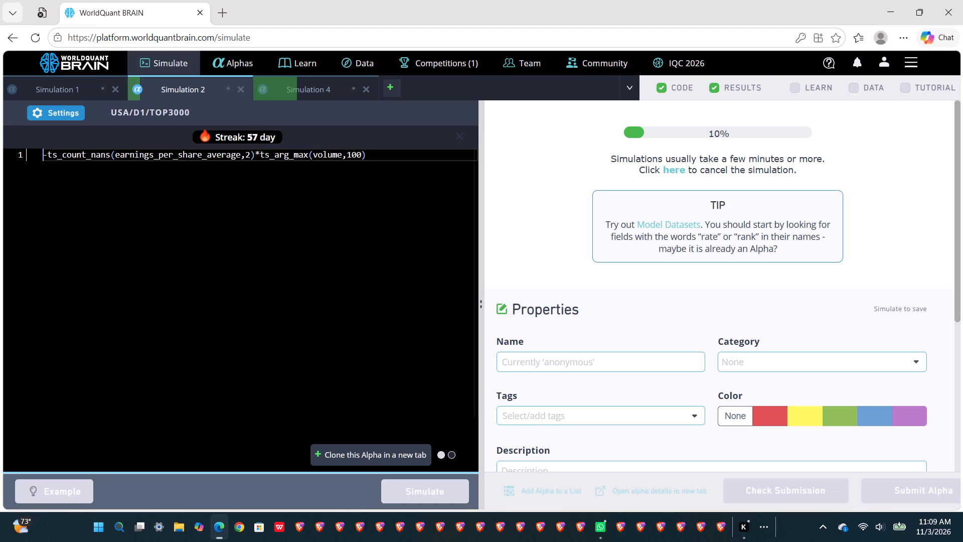
# Clone the submitted alpha MP7dPzYn, found on page 6 of the submitted alphas, into a new simulation.
pyautogui.click(237, 55)
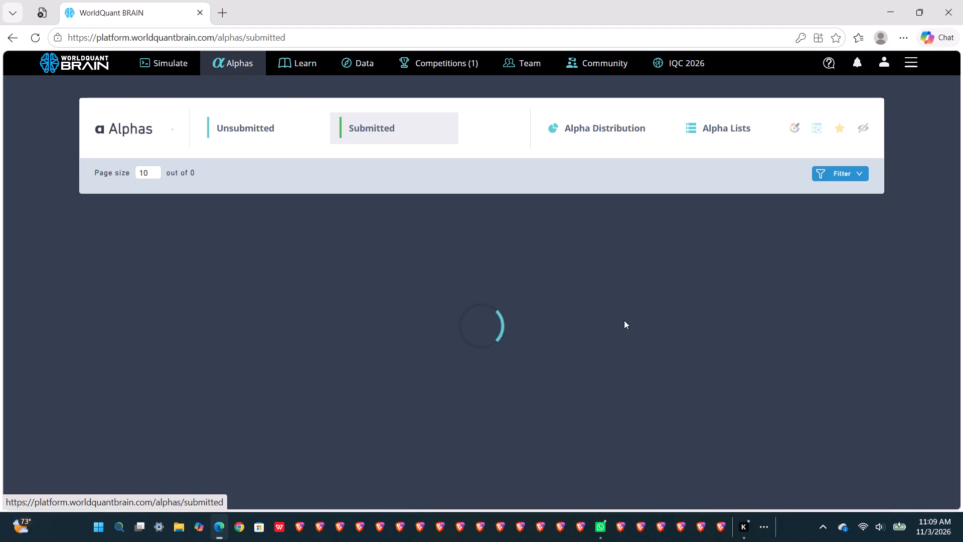
pyautogui.scroll(-2, 480, 395)
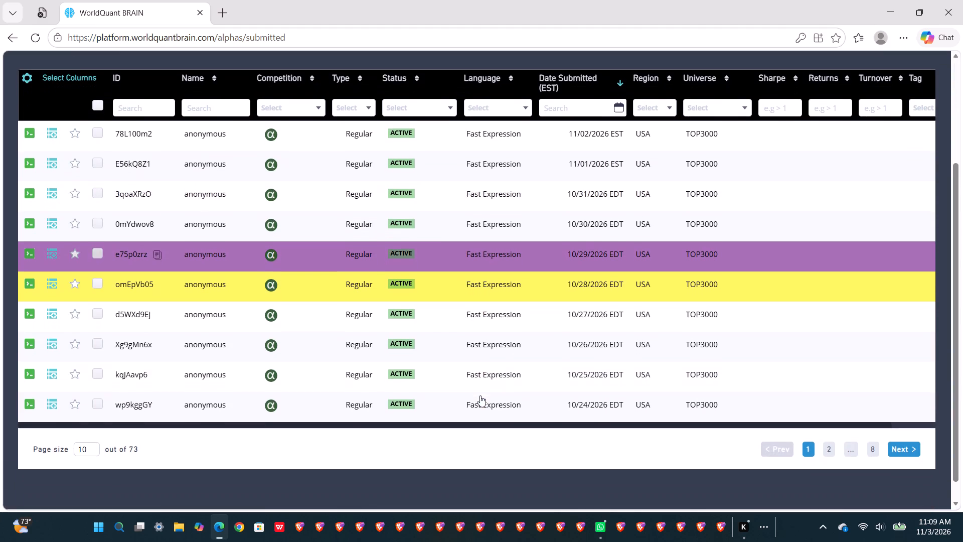
pyautogui.tripleClick(830, 446)
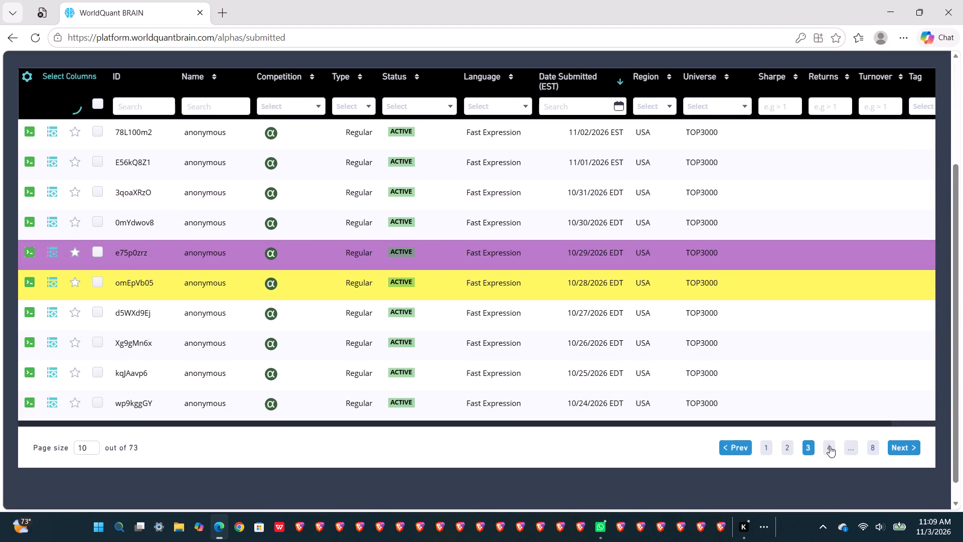
pyautogui.doubleClick(830, 446)
pyautogui.click(429, 276)
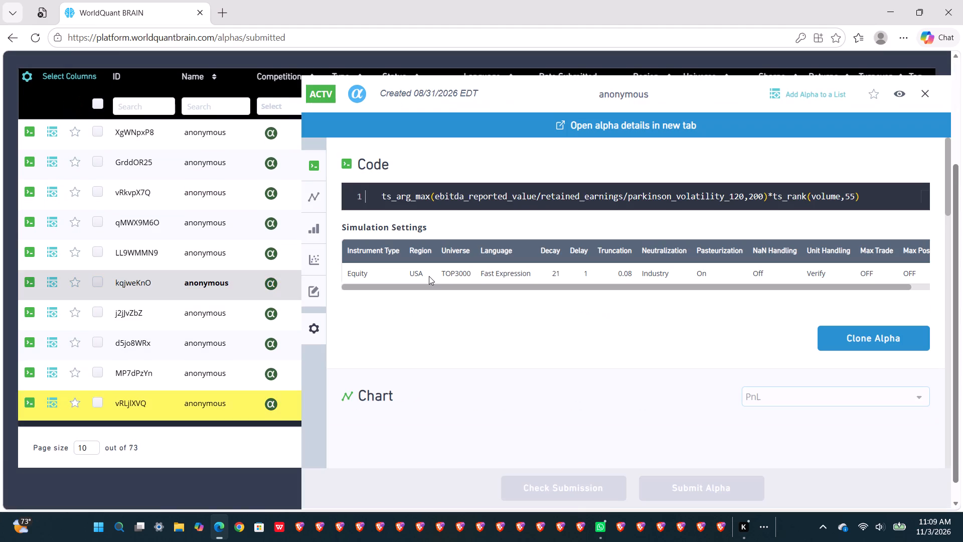
pyautogui.click(929, 93)
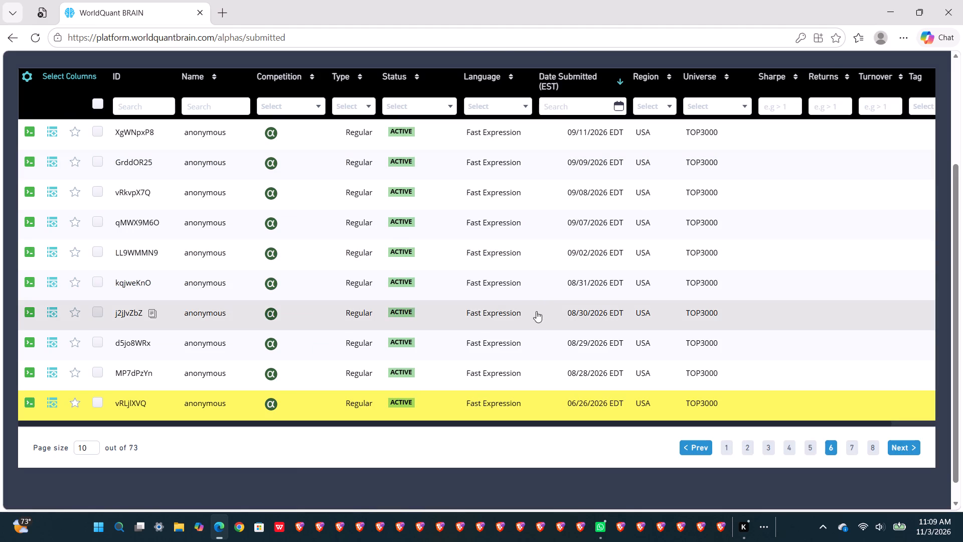
pyautogui.click(533, 370)
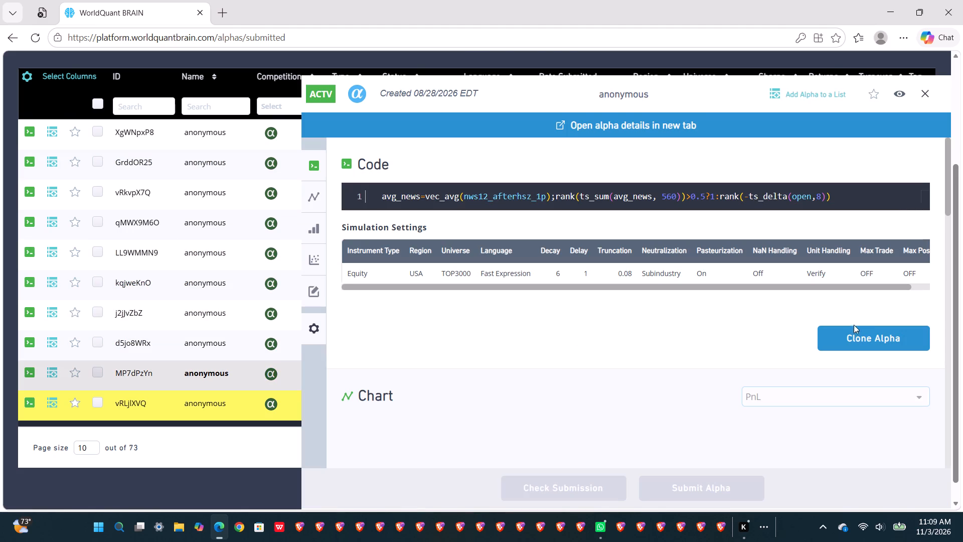
pyautogui.click(860, 331)
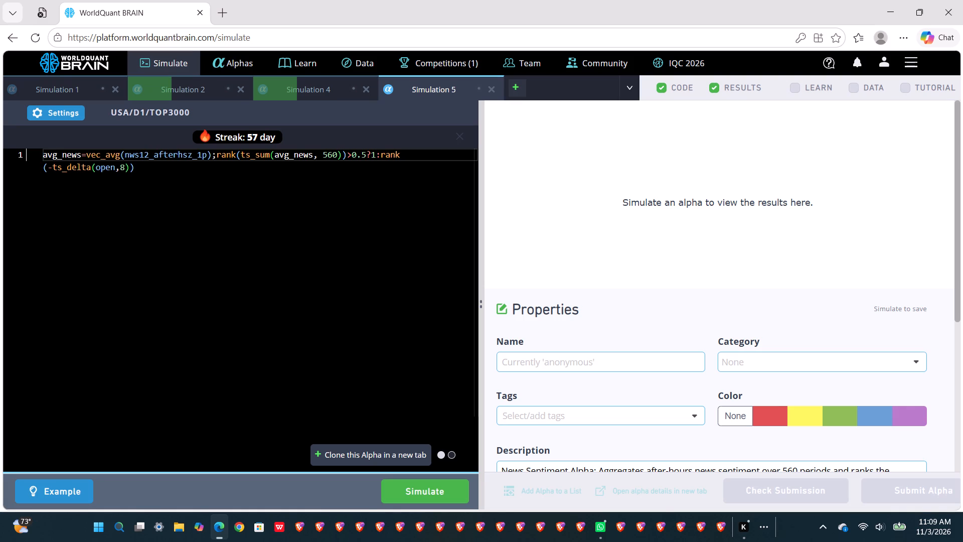
# Replace open with close in the ts_delta term of the cloned news alpha and simulate it.
pyautogui.doubleClick(100, 167)
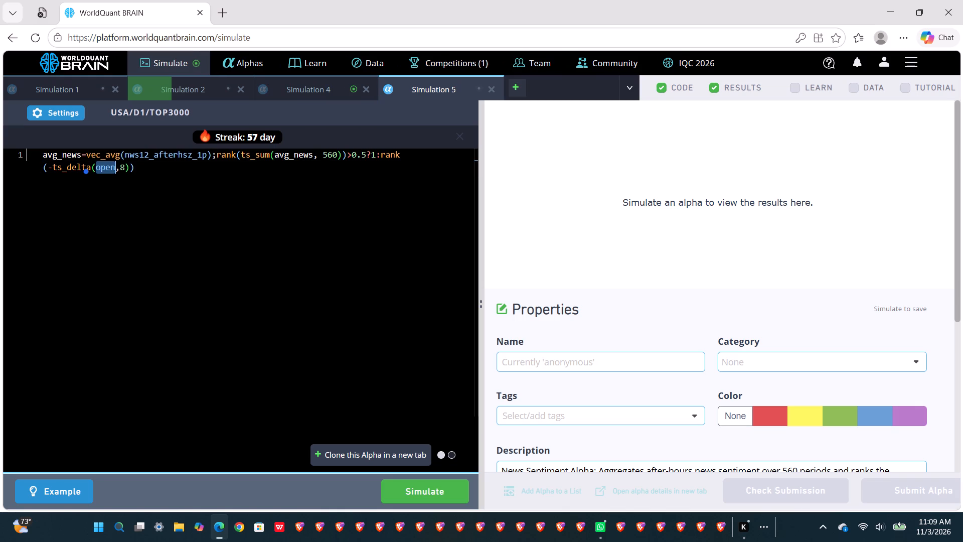
pyautogui.write('close')
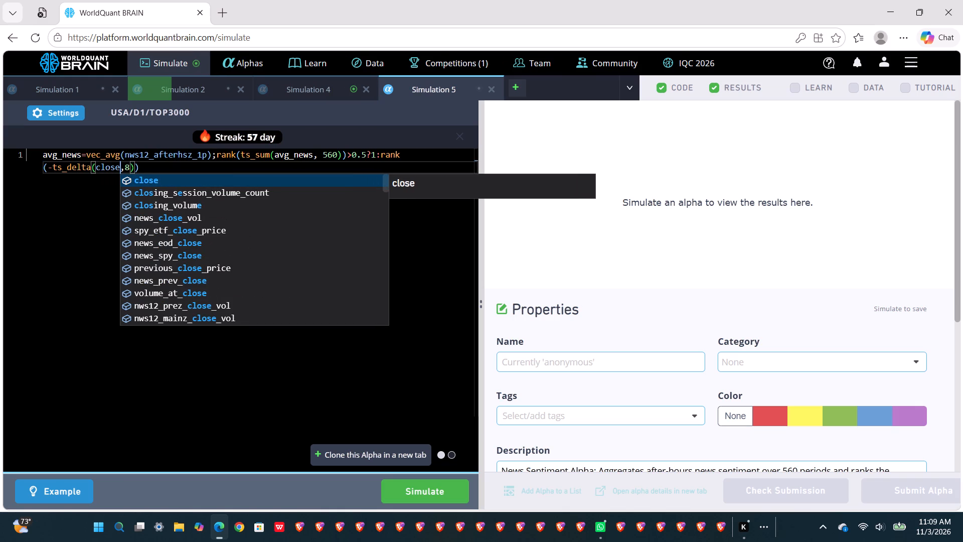
pyautogui.click(142, 180)
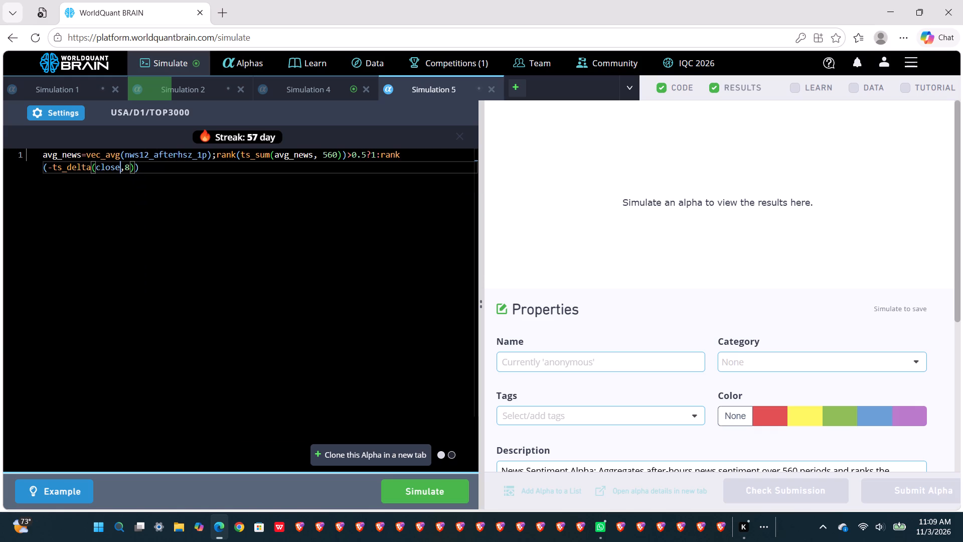
pyautogui.click(418, 497)
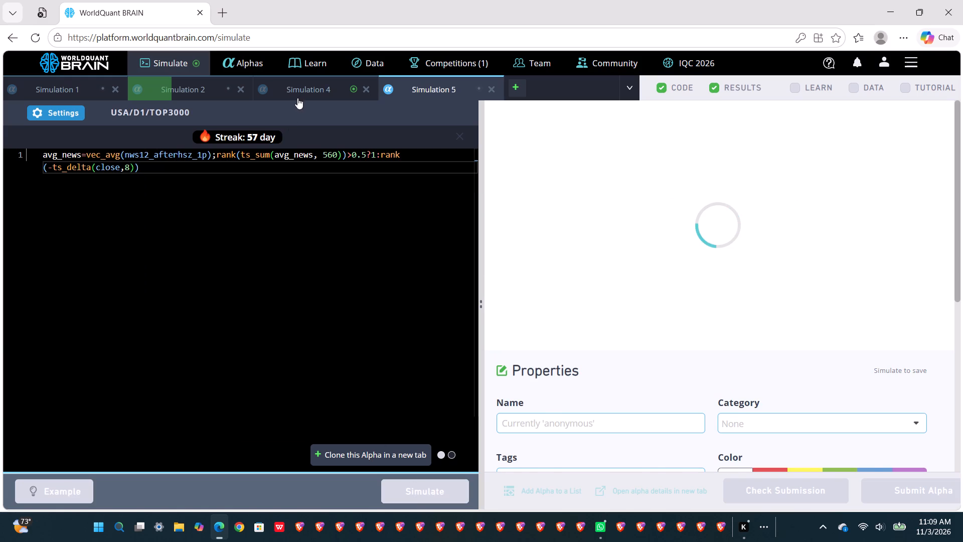
# Examine Simulation 4's results with the test period shown and the failed IS tests expanded.
pyautogui.click(301, 94)
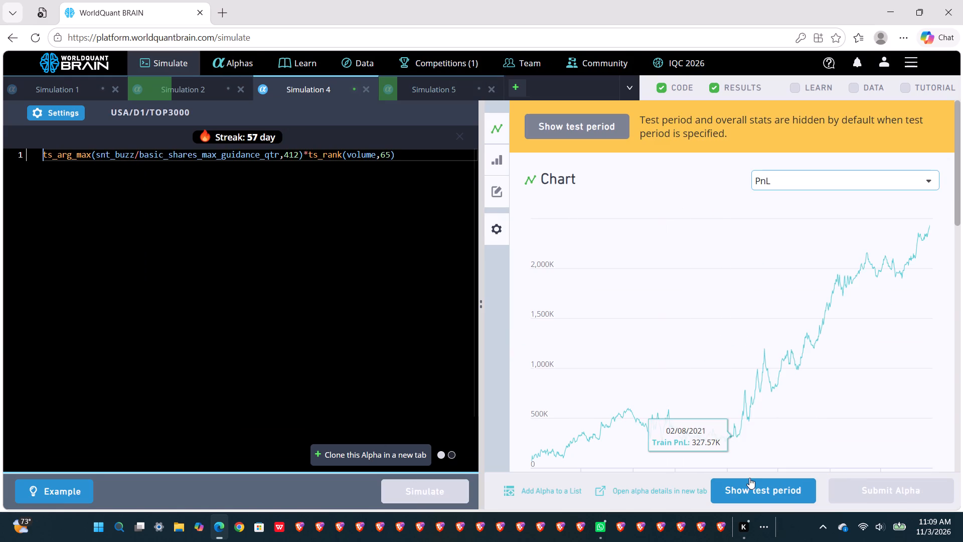
pyautogui.click(784, 498)
pyautogui.scroll(-1, 756, 377)
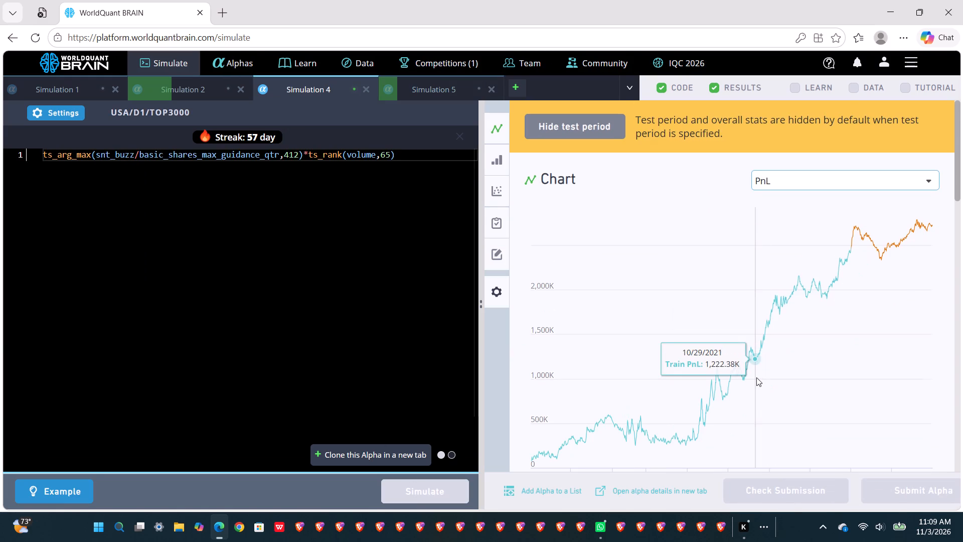
pyautogui.scroll(-5, 756, 377)
pyautogui.scroll(1, 756, 377)
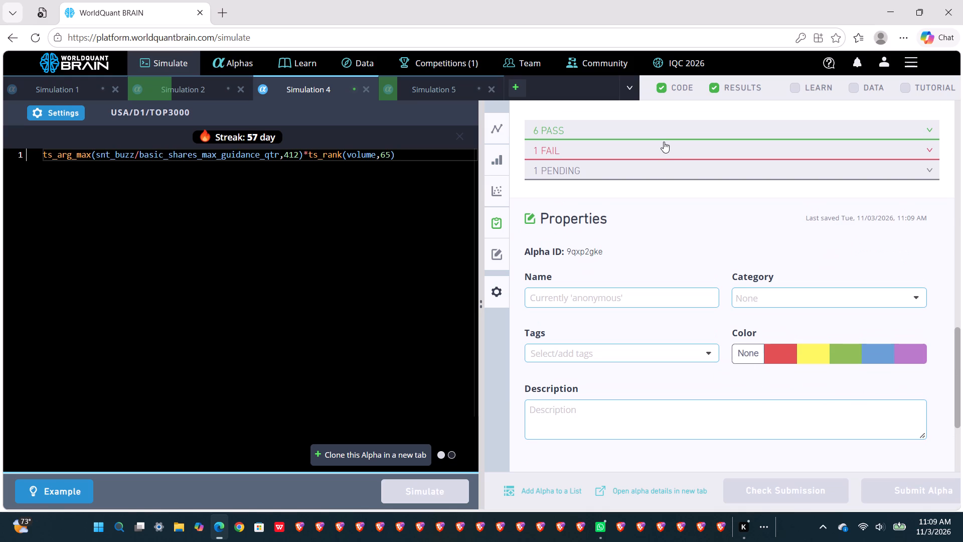
pyautogui.click(654, 148)
pyautogui.scroll(4, 654, 148)
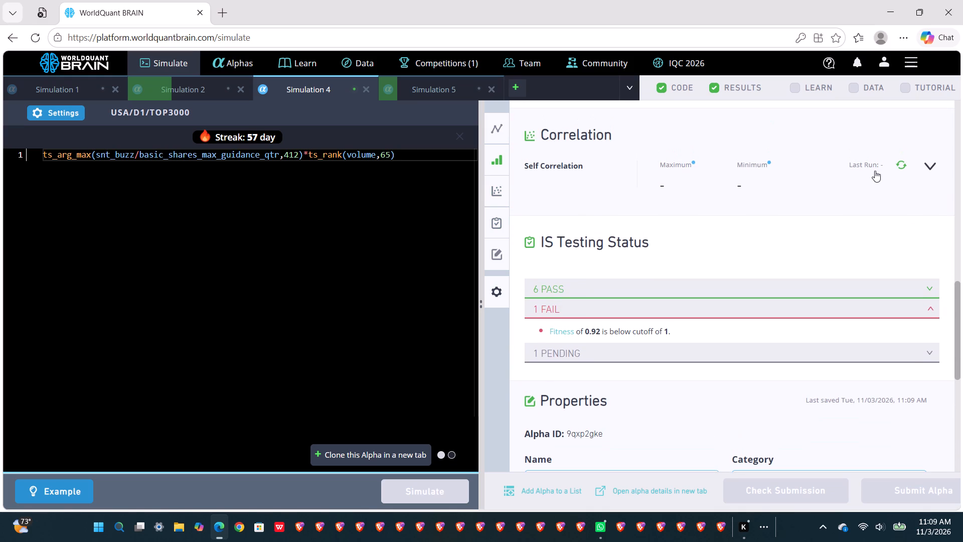
# Run the self-correlation check on Simulation 4's alpha.
pyautogui.click(903, 160)
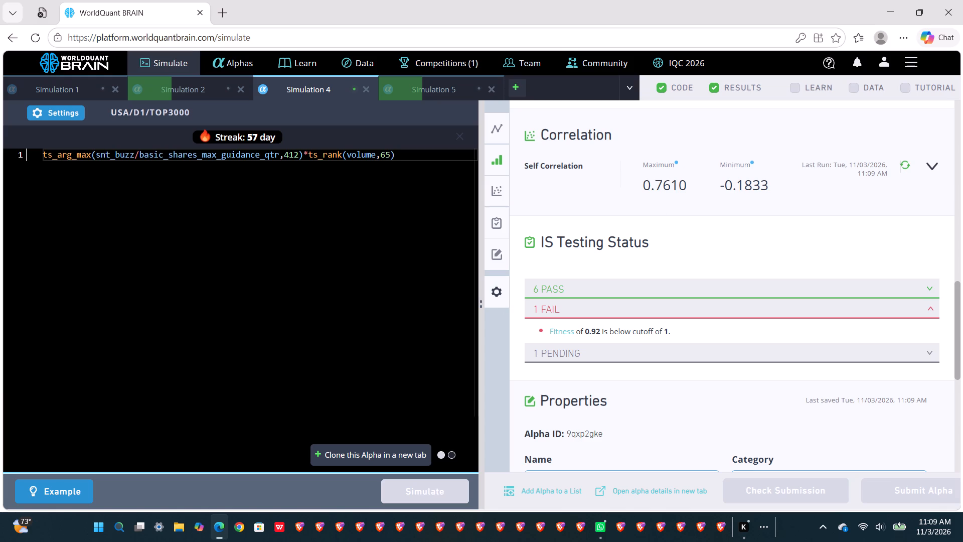
# Change the ts_arg_max lookback in Simulation 4 to 312 and simulate the alpha again.
pyautogui.click(288, 157)
pyautogui.press('BackSpace')
pyautogui.press('3')
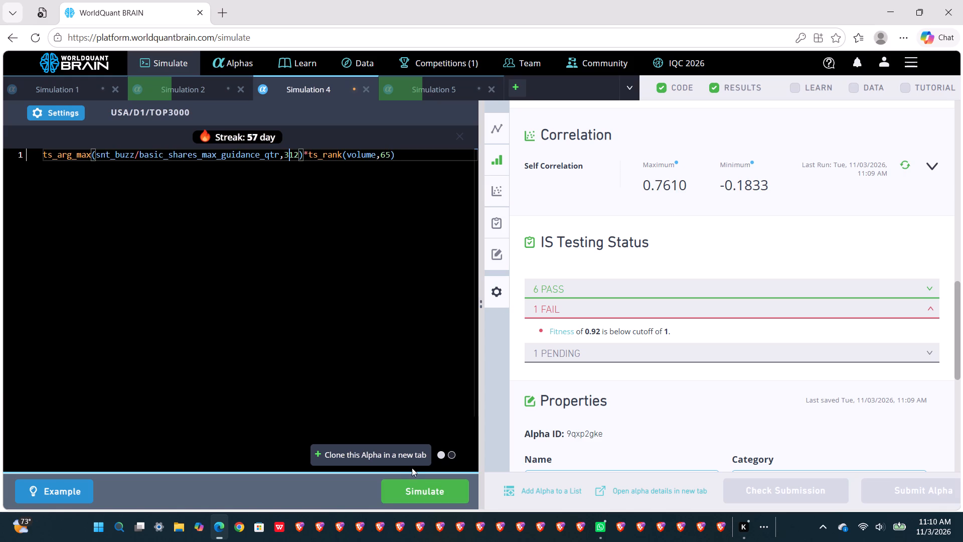
pyautogui.click(415, 481)
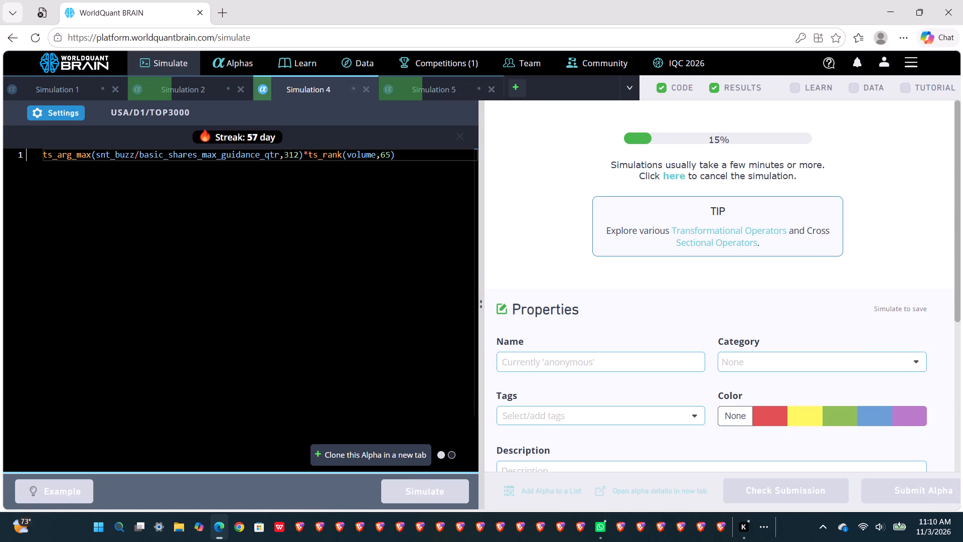
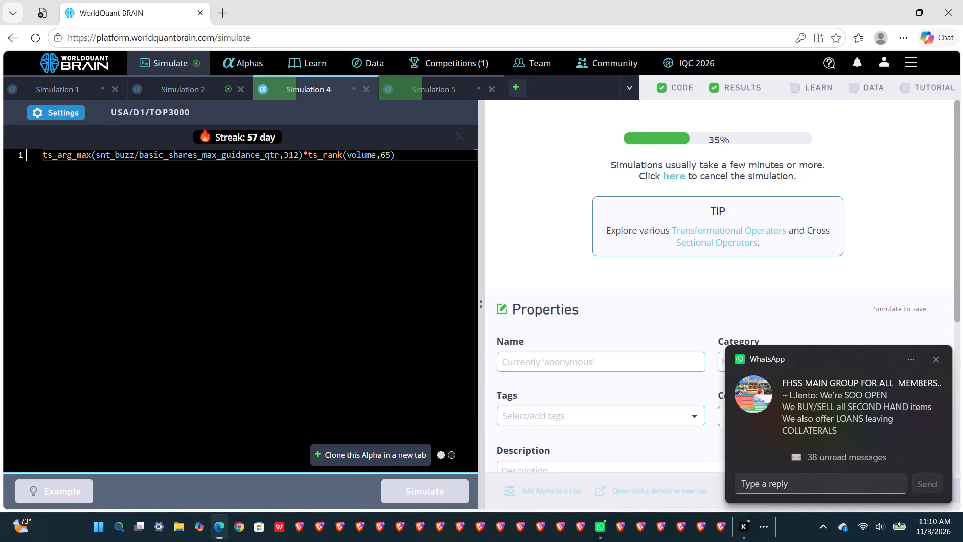
# Examine Simulation 2's results with the test period shown and the failed IS tests expanded.
pyautogui.click(193, 82)
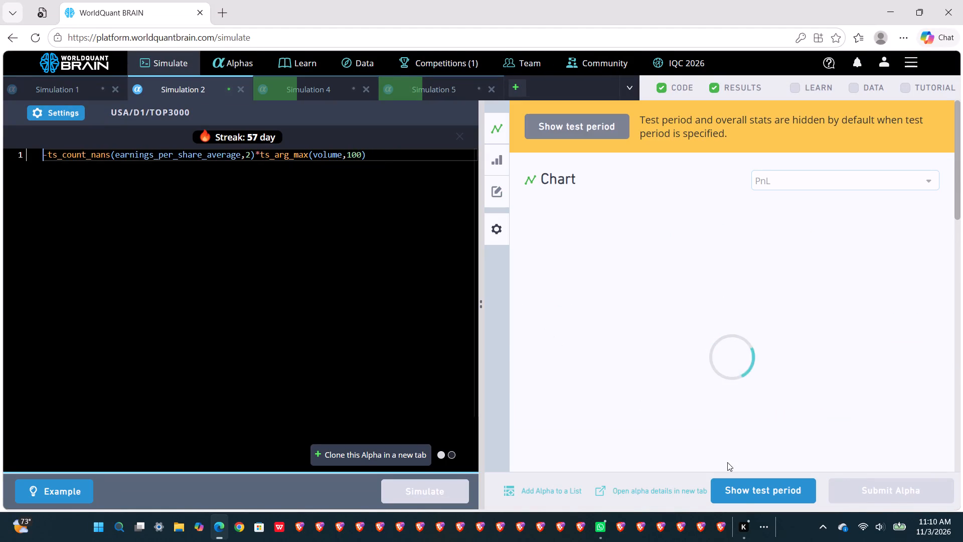
pyautogui.click(741, 490)
pyautogui.scroll(-2, 736, 440)
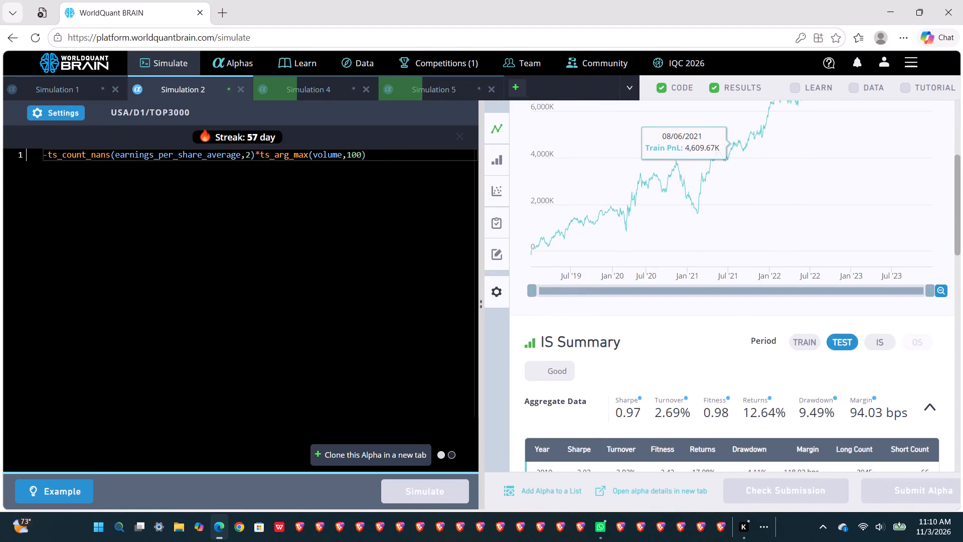
pyautogui.scroll(-3, 736, 440)
pyautogui.click(701, 373)
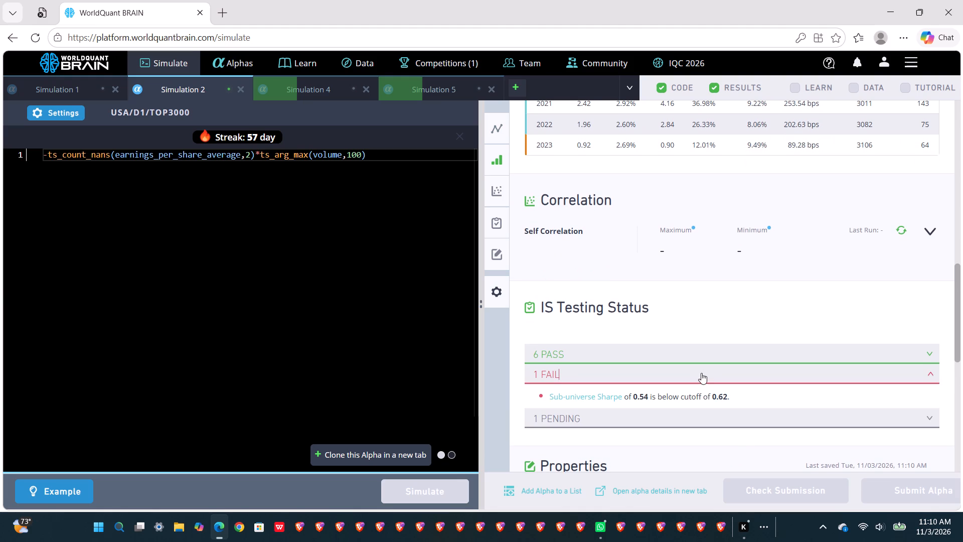
# Run the self-correlation check on Simulation 2's alpha.
pyautogui.click(902, 225)
pyautogui.scroll(1, 766, 217)
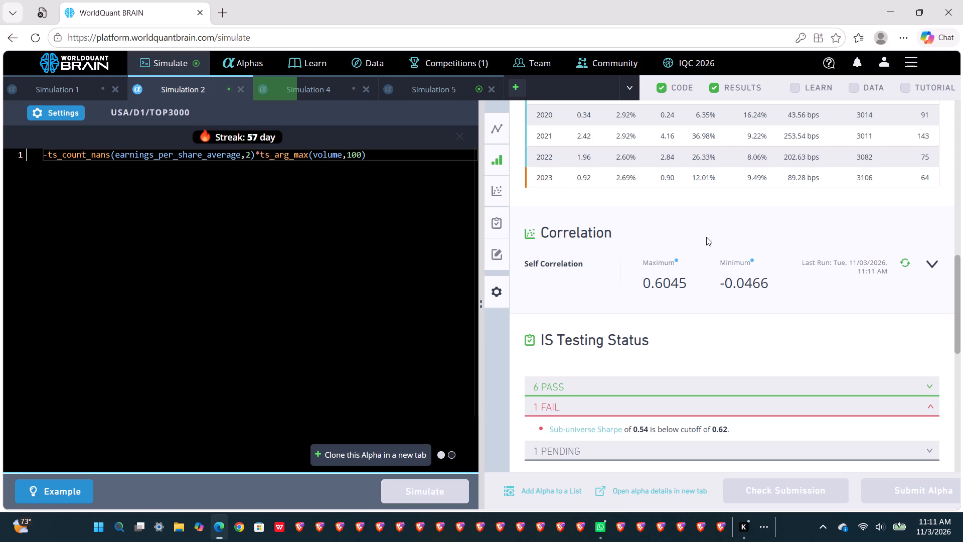
# Change the ts_arg_max lookback on volume in Simulation 2 to 120 and simulate the alpha again.
pyautogui.scroll(-1, 706, 237)
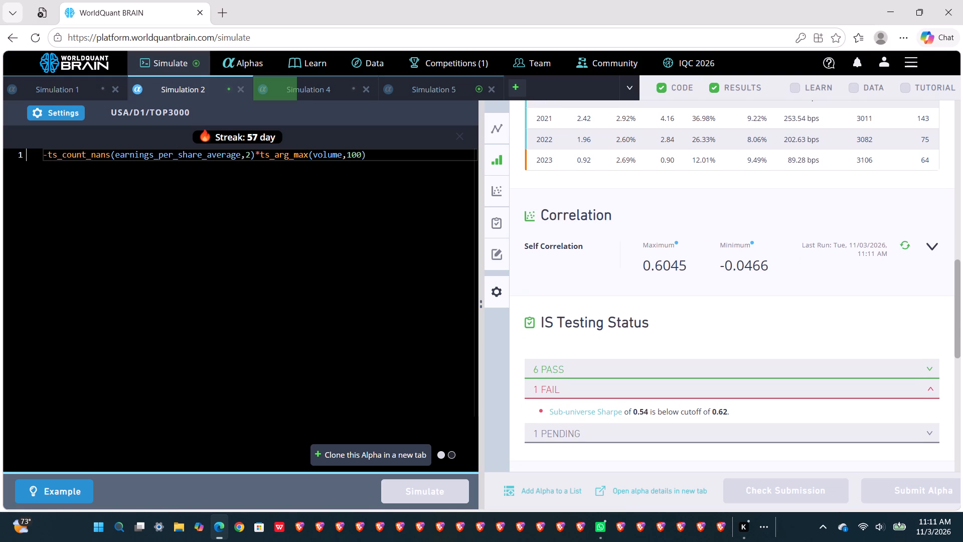
pyautogui.click(356, 158)
pyautogui.press('BackSpace')
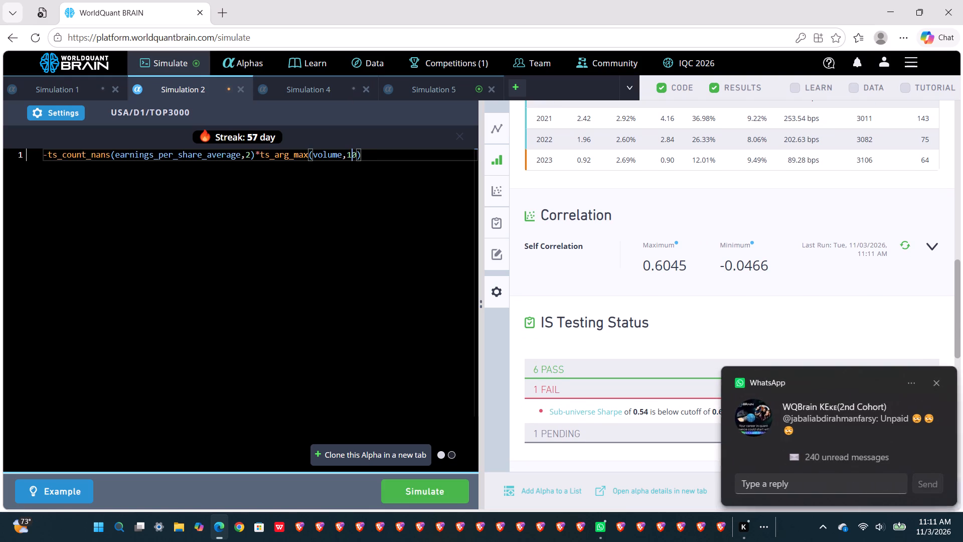
pyautogui.press('2')
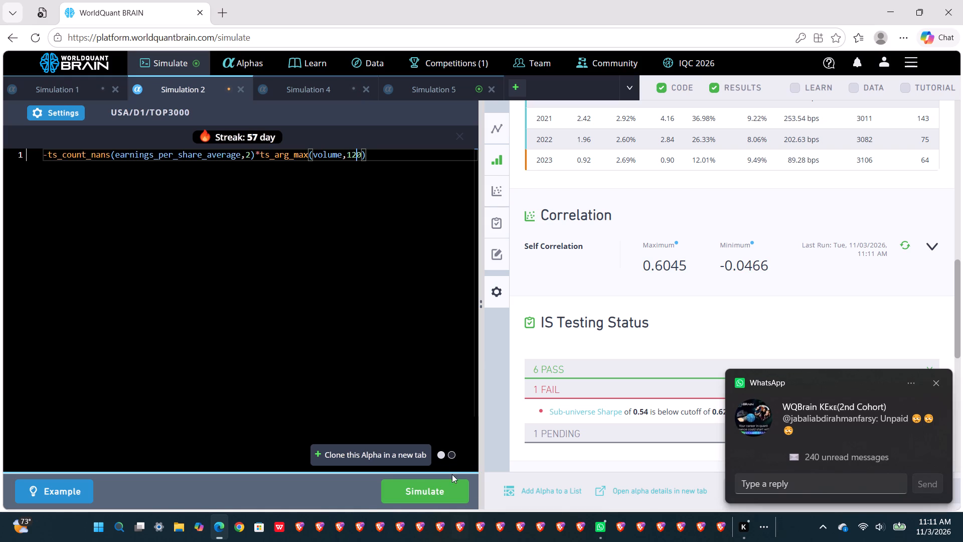
pyautogui.click(425, 481)
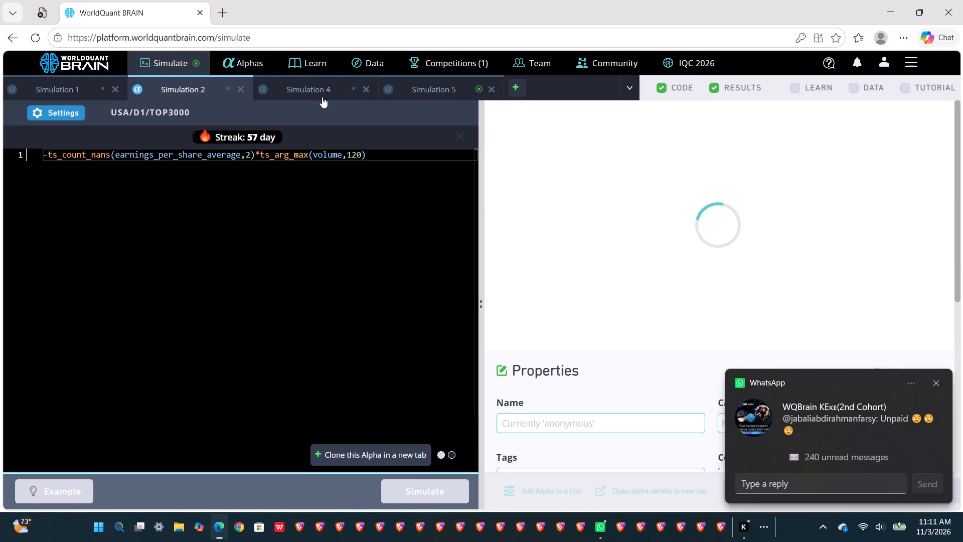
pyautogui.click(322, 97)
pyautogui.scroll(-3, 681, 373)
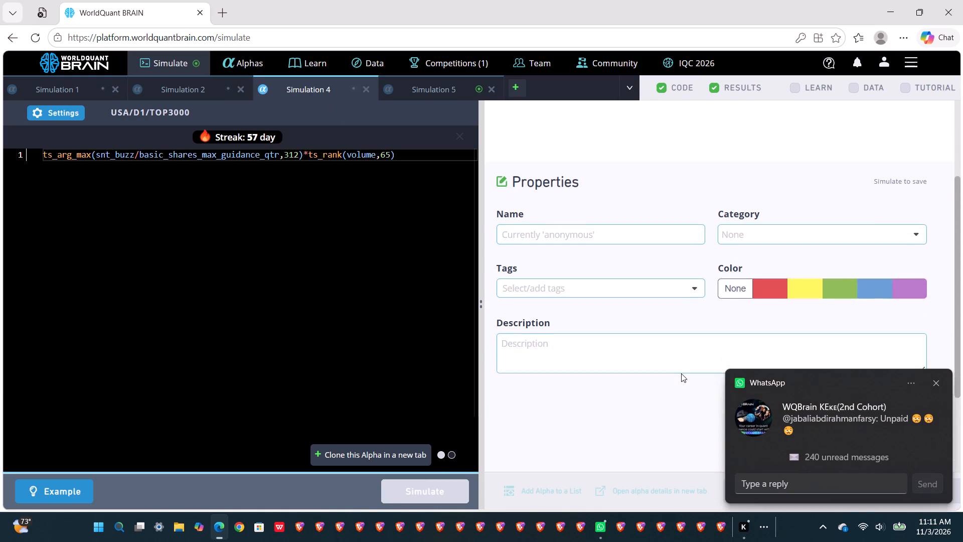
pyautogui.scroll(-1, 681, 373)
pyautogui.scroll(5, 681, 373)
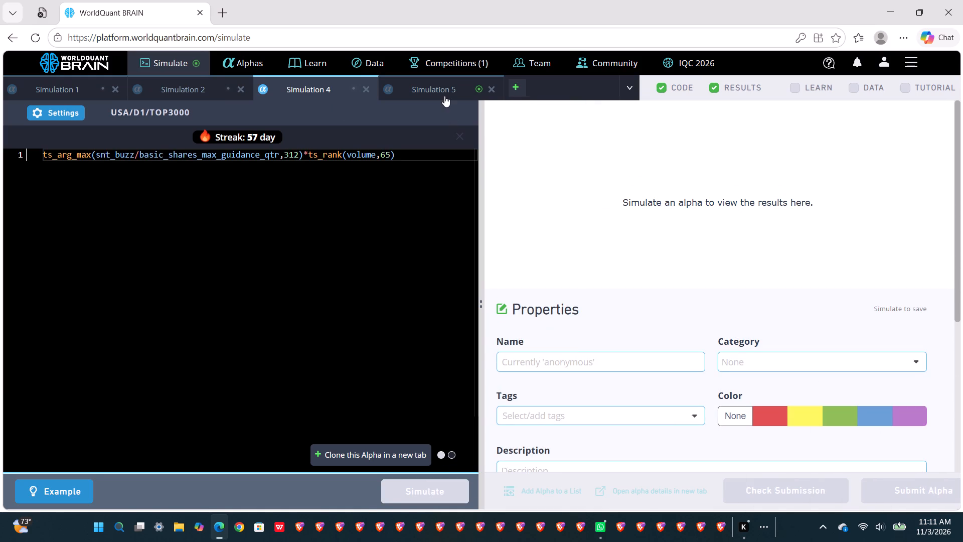
# Show the test period for Simulation 5 and run the self-correlation check on its alpha.
pyautogui.click(444, 96)
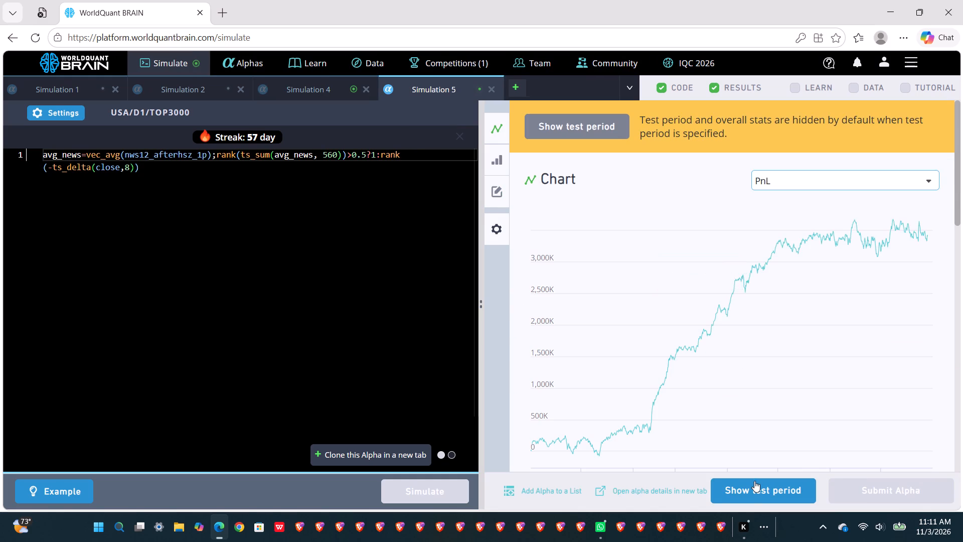
pyautogui.click(754, 481)
pyautogui.scroll(-4, 755, 408)
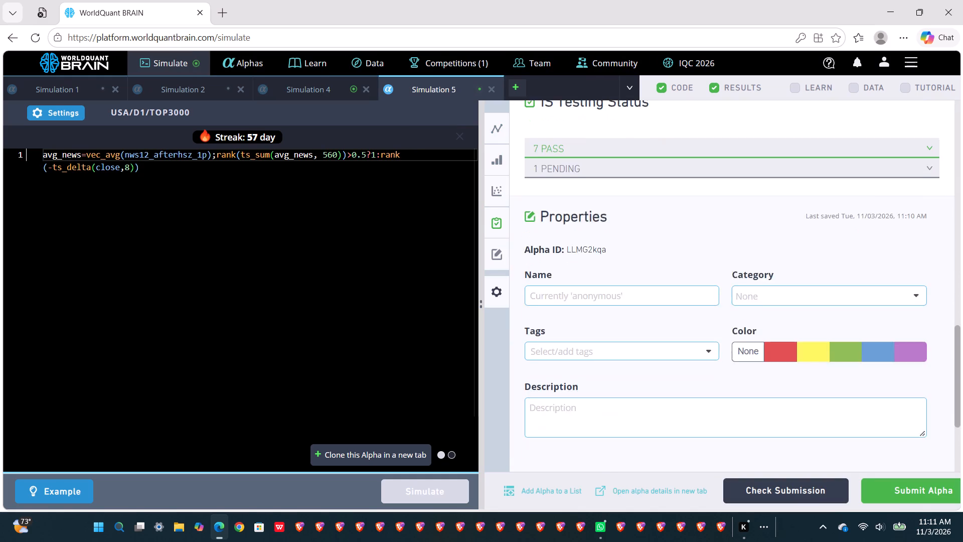
pyautogui.click(905, 192)
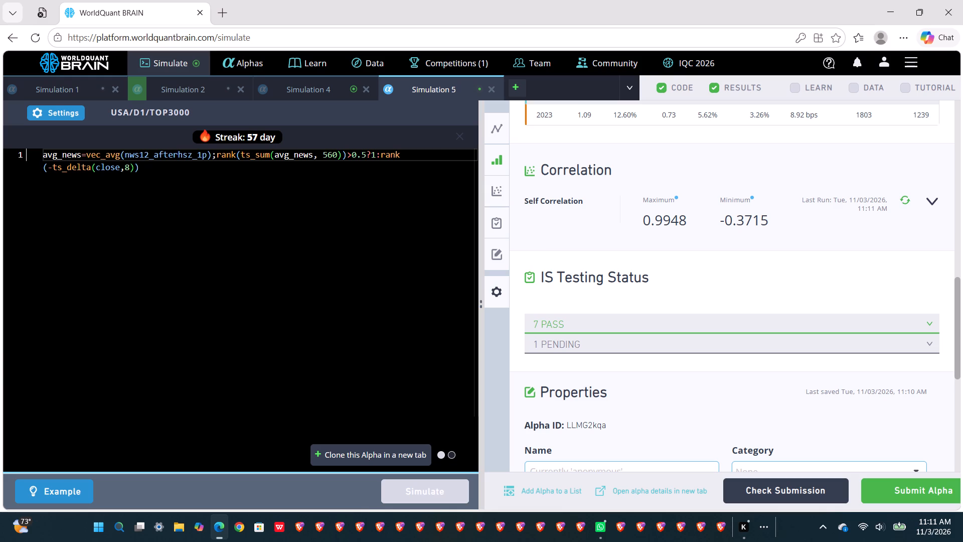
# Divide nws12_afterhsz_1p by earnings_per_share_average inside Simulation 5's vec_avg term and simulate the alpha.
pyautogui.click(205, 157)
pyautogui.press('/')
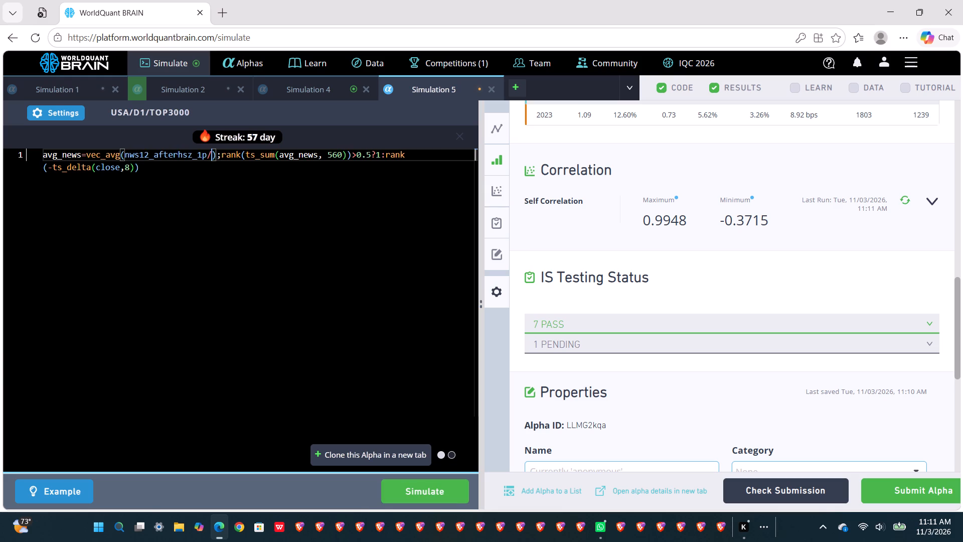
pyautogui.write('ear')
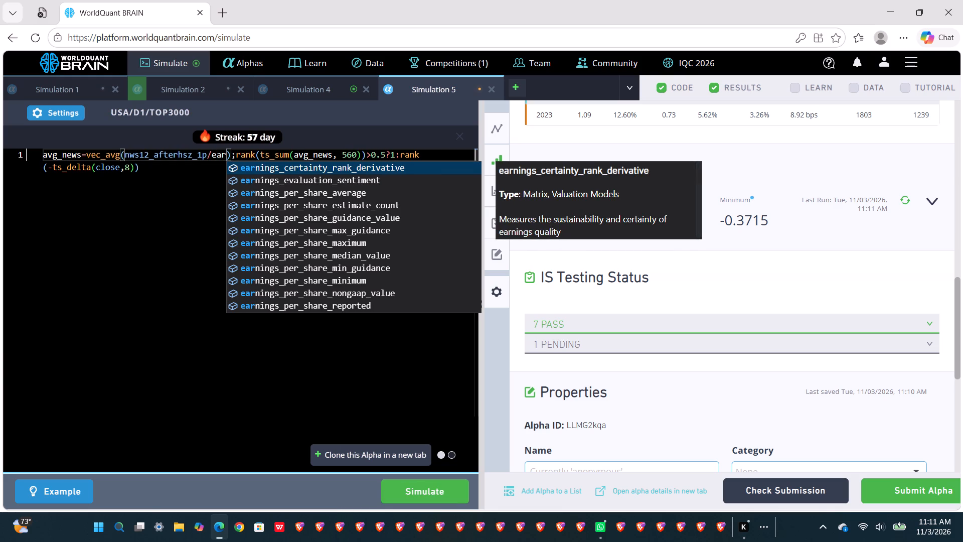
pyautogui.click(281, 192)
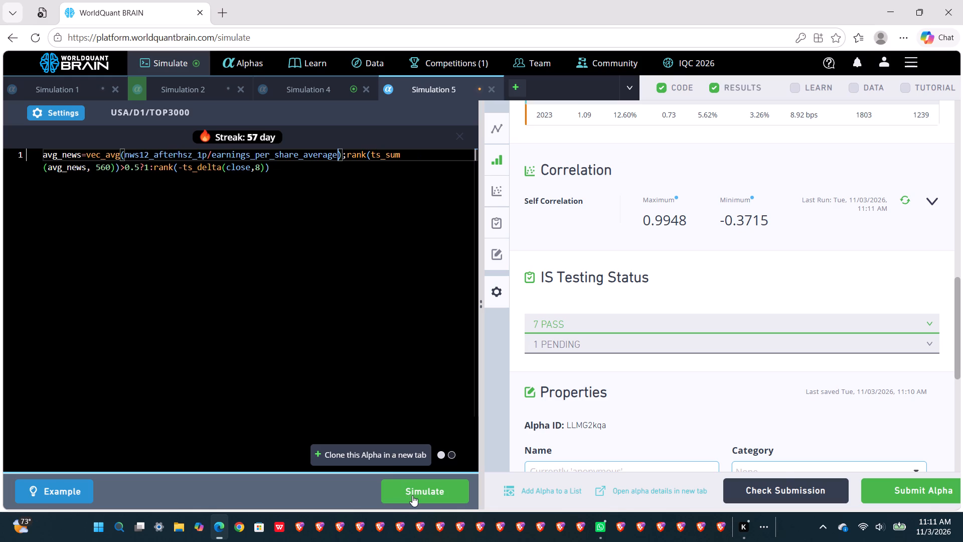
pyautogui.click(412, 495)
# Examine Simulation 4's new results with the test period shown and the failed IS test expanded.
pyautogui.click(309, 96)
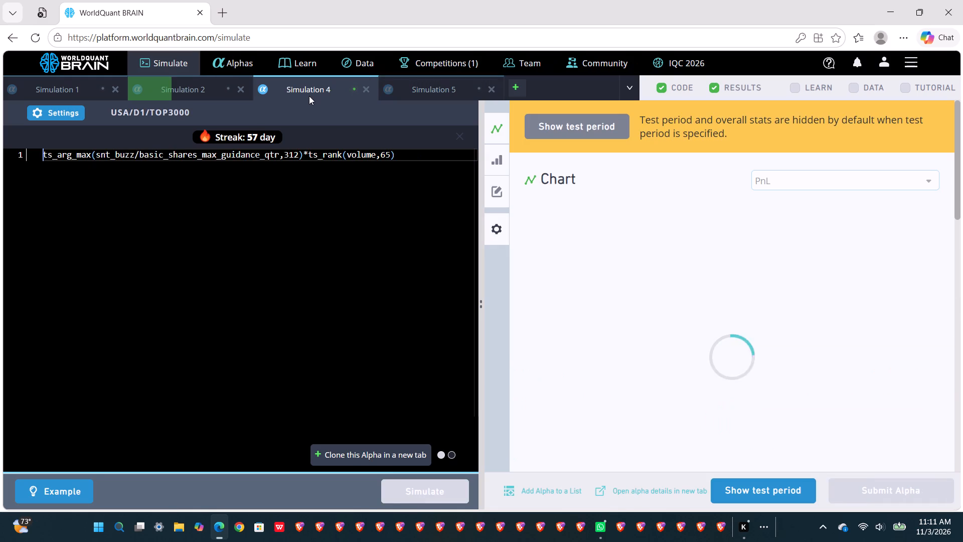
pyautogui.click(727, 492)
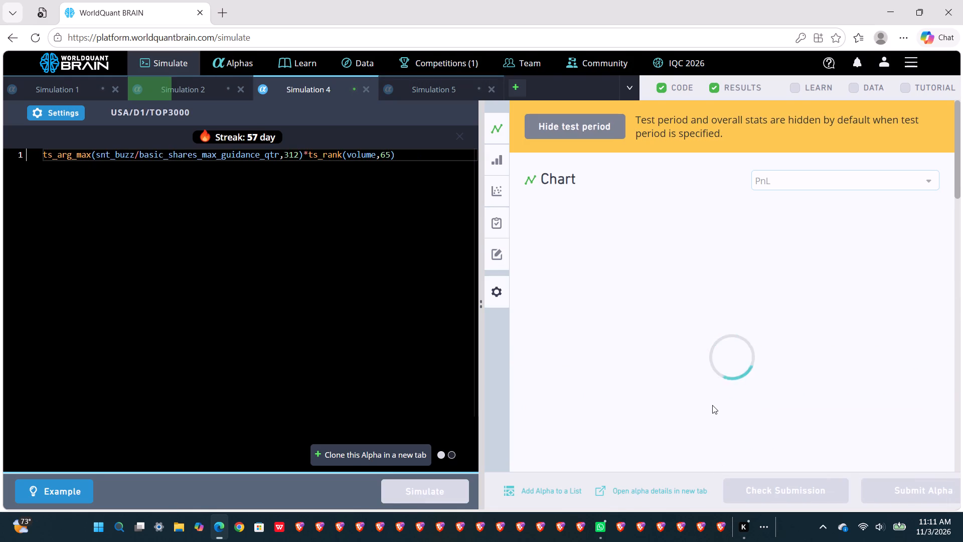
pyautogui.scroll(-6, 712, 405)
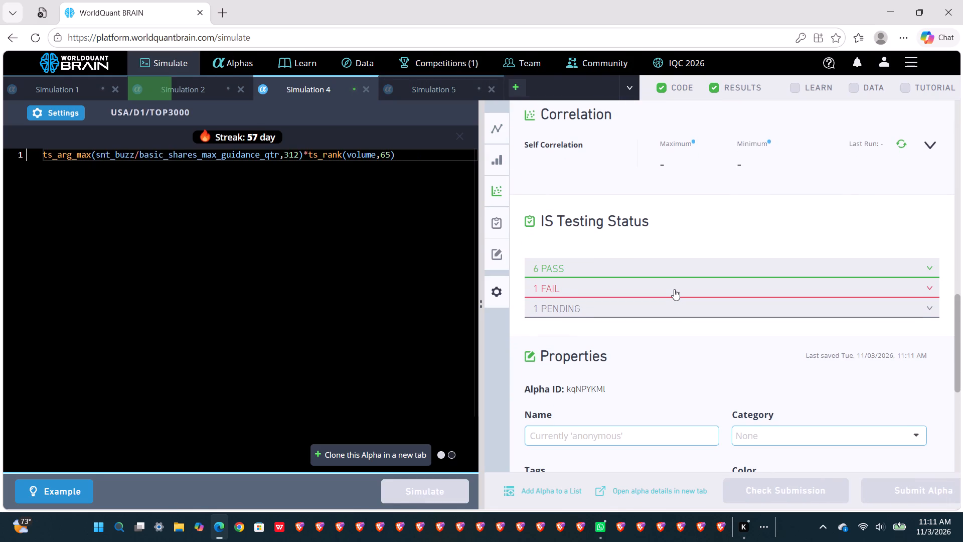
pyautogui.click(674, 289)
pyautogui.scroll(2, 674, 289)
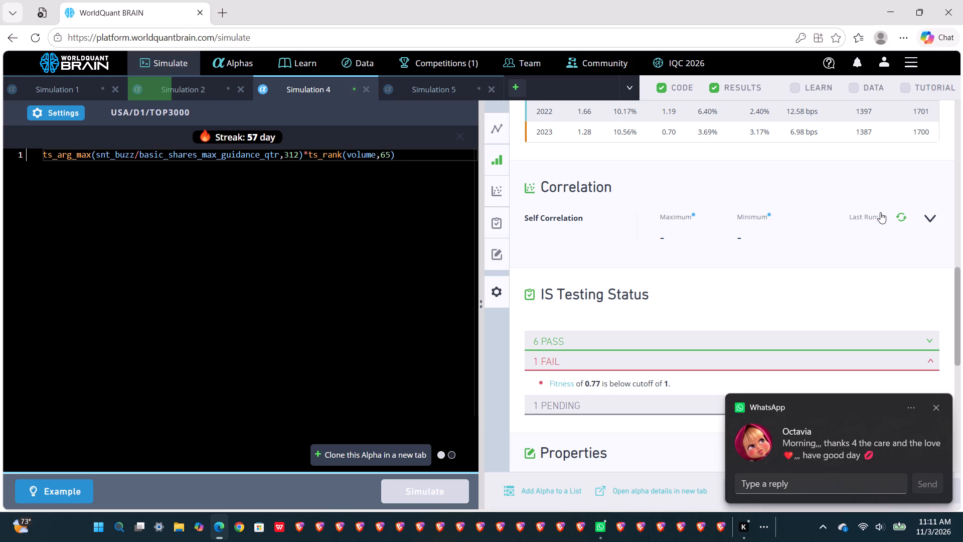
# Run the self-correlation check on Simulation 4's alpha.
pyautogui.click(903, 217)
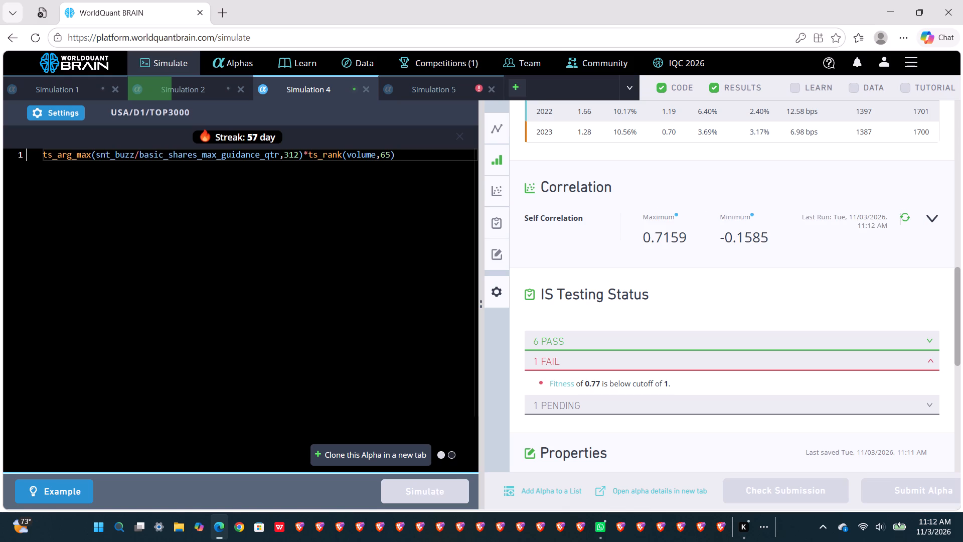
# Change the ts_arg_max lookback in Simulation 4's expression to 282 and simulate the alpha.
pyautogui.click(290, 158)
pyautogui.press('BackSpace')
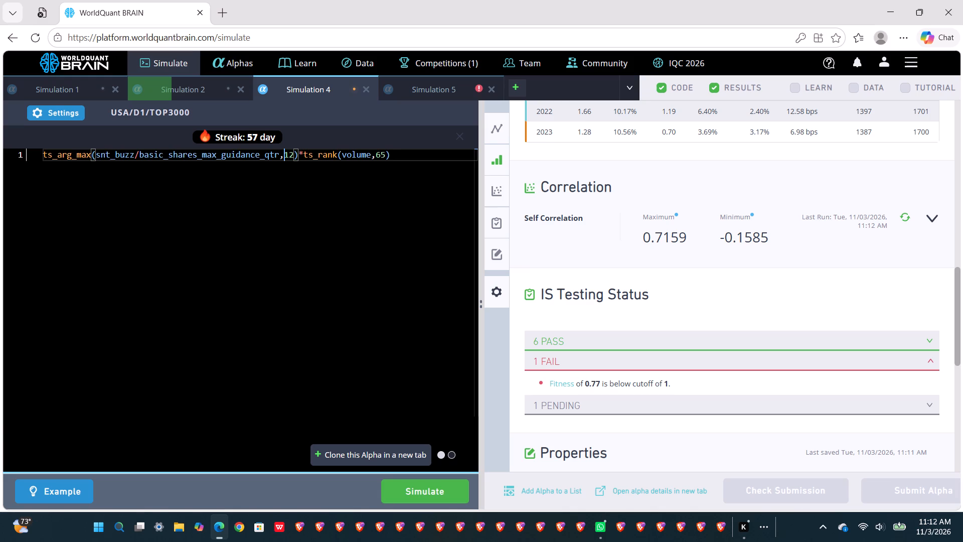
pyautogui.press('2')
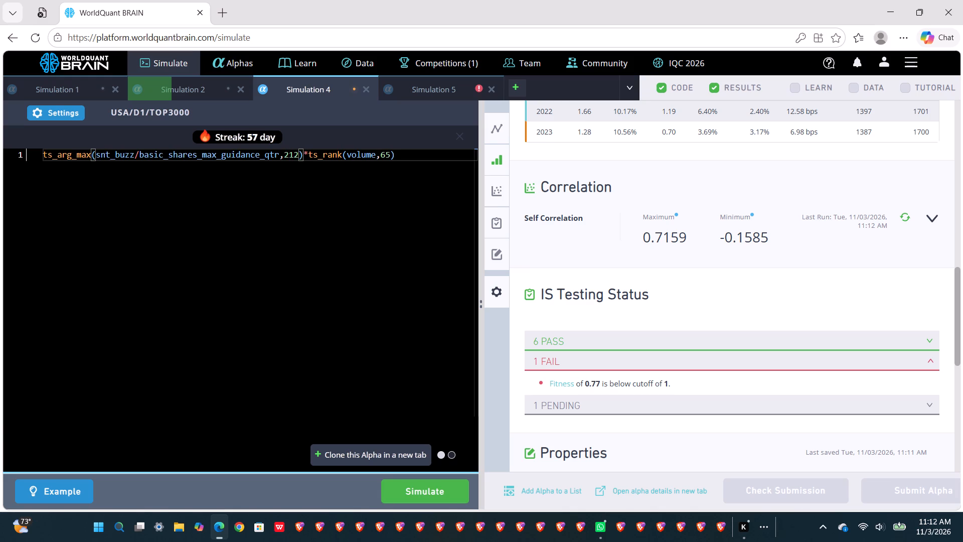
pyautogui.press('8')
pyautogui.press('Delete')
pyautogui.click(411, 486)
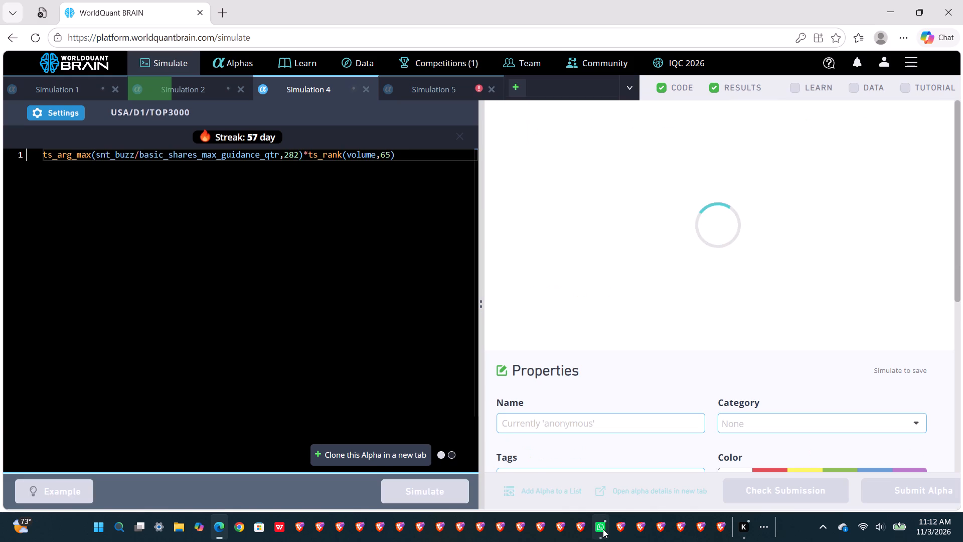
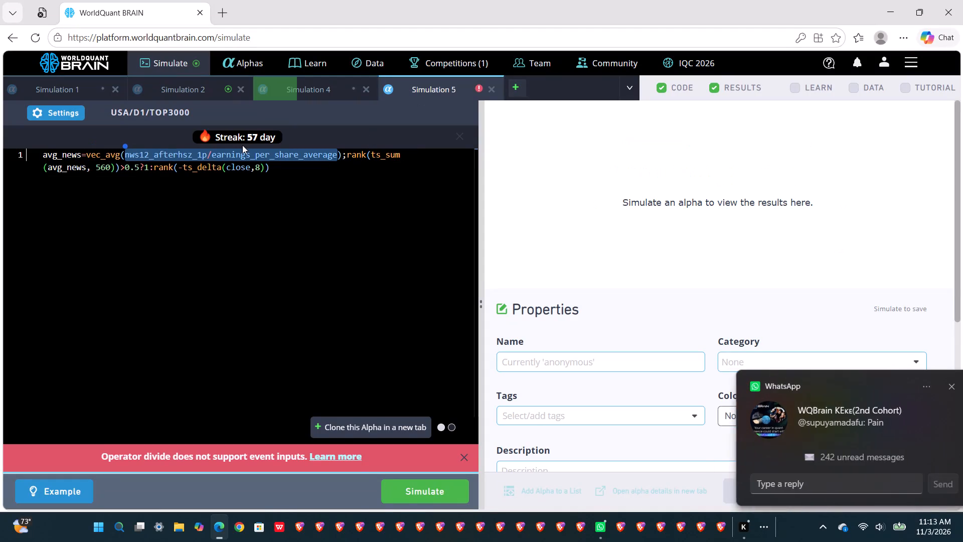
# Switch to Simulation 2 to view its new results and dismiss the WhatsApp notification covering them.
pyautogui.click(197, 95)
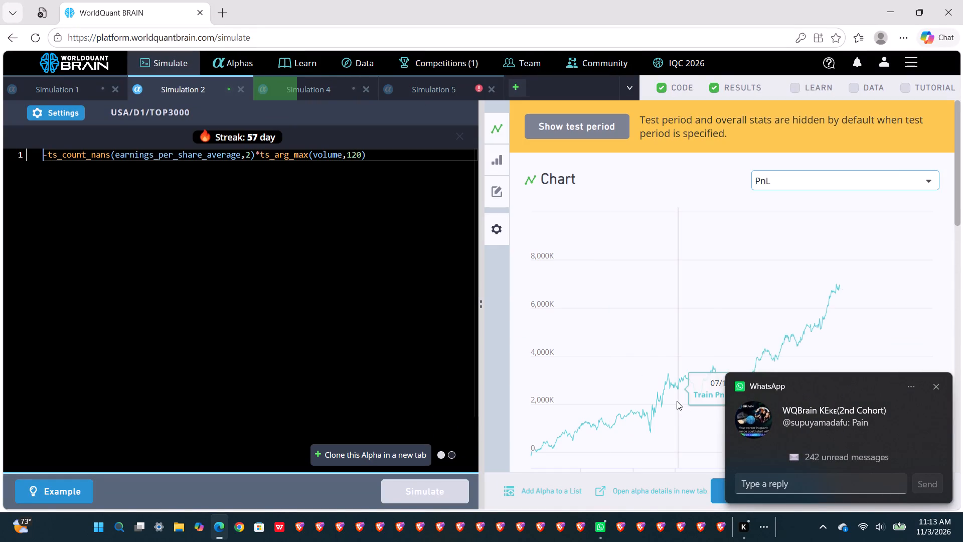
pyautogui.doubleClick(934, 391)
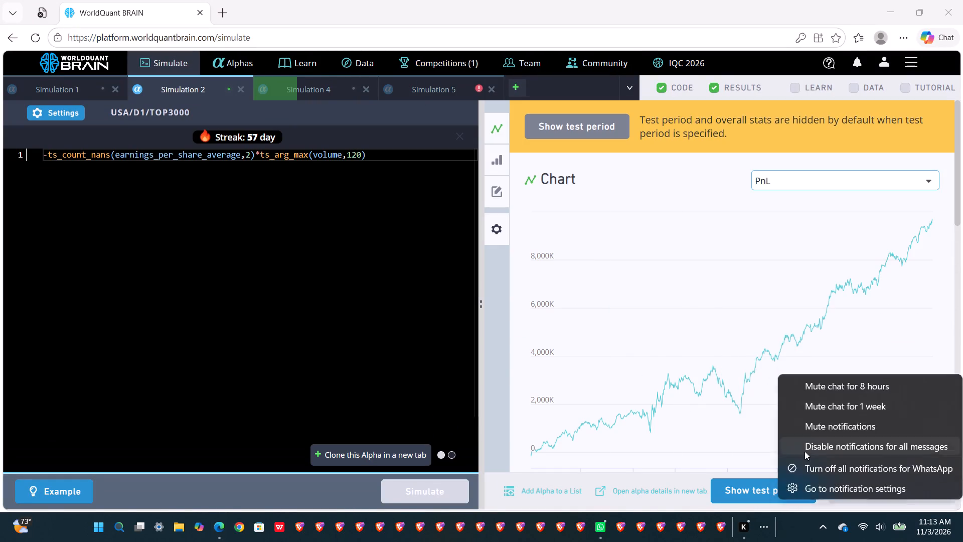
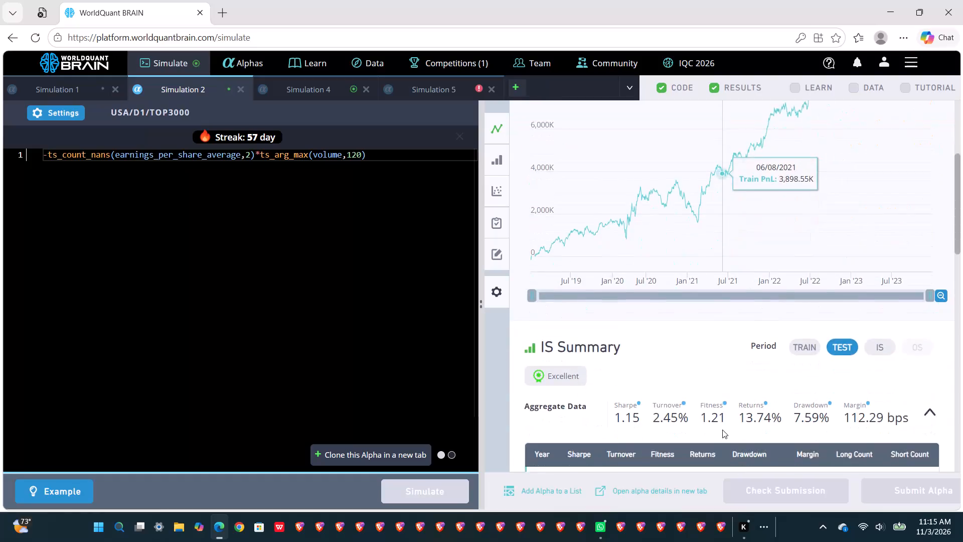
# Examine Simulation 2's yearly IS summary and expand the failed test in its IS testing status.
pyautogui.scroll(-1, 722, 430)
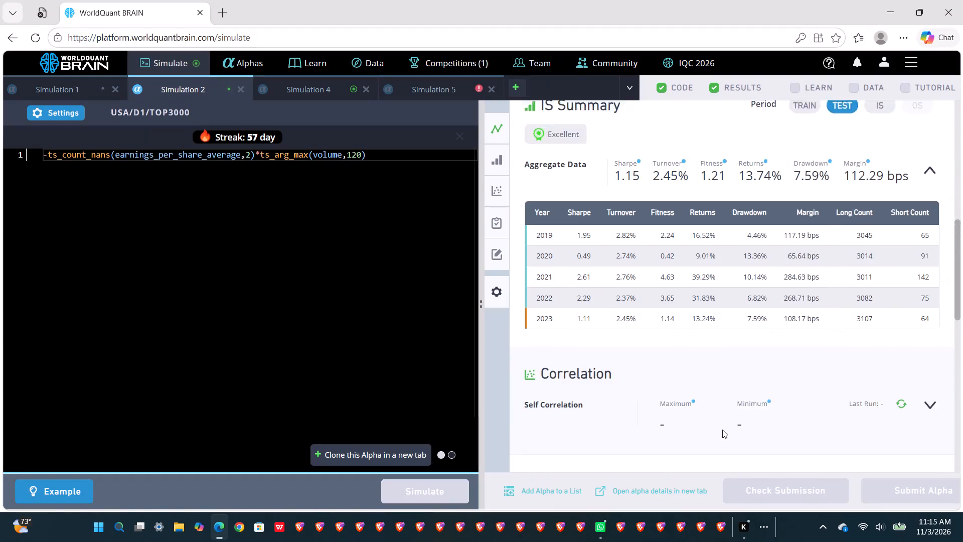
pyautogui.scroll(-2, 722, 430)
pyautogui.click(679, 367)
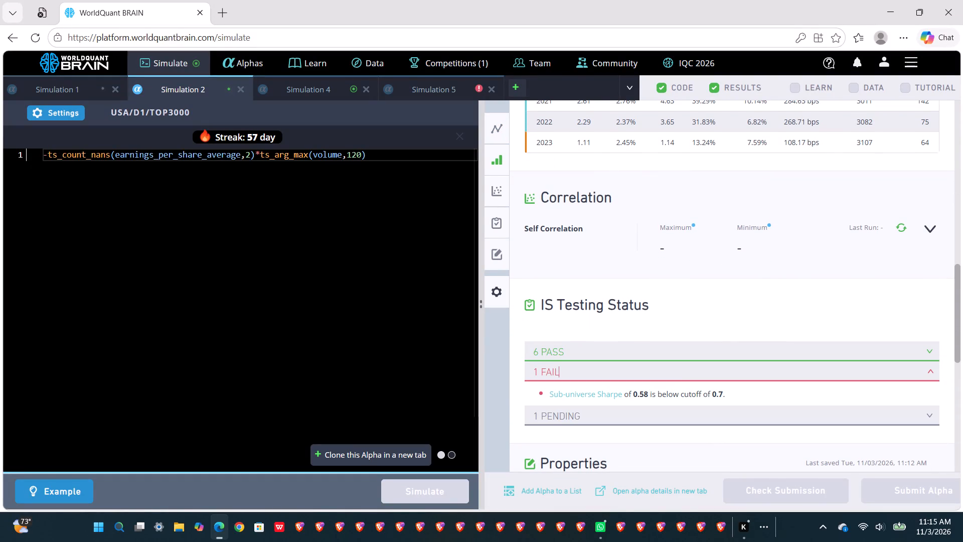
# Edit the ts_arg_max lookback on volume in Simulation 2's expression, removing its leading digits 12.
pyautogui.click(358, 155)
pyautogui.press('BackSpace')
pyautogui.press('BackSpace')
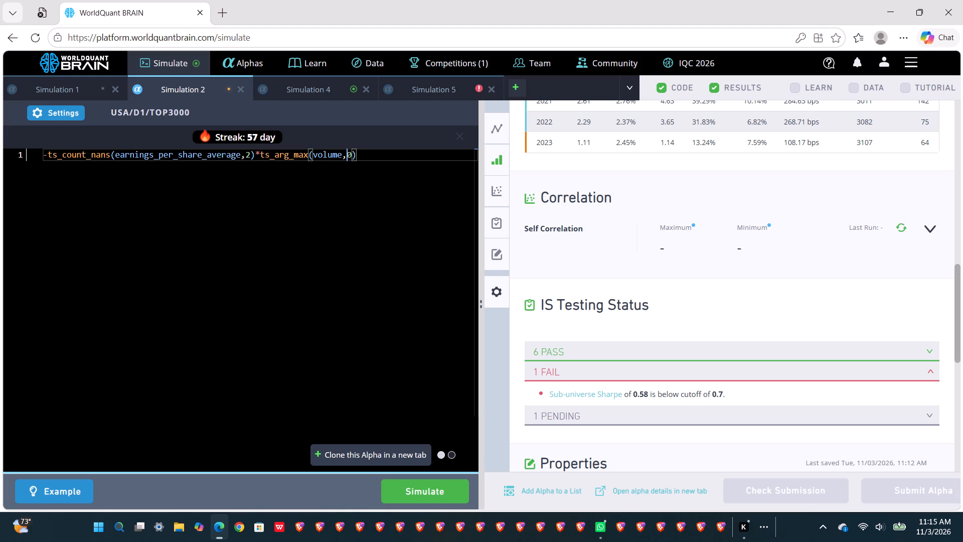
# Change the ts_arg_max lookback on volume in Simulation 2 to 70 and simulate the alpha.
pyautogui.press('7')
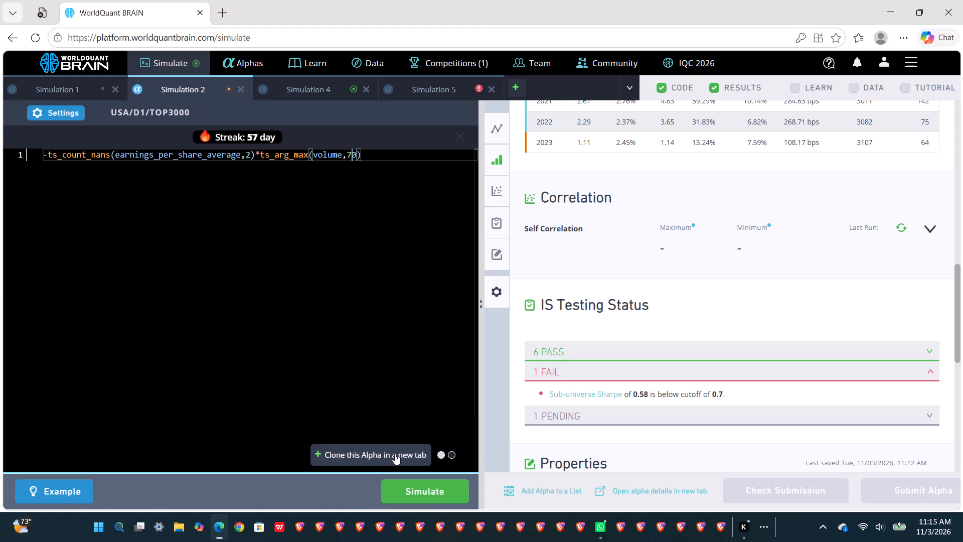
pyautogui.click(407, 491)
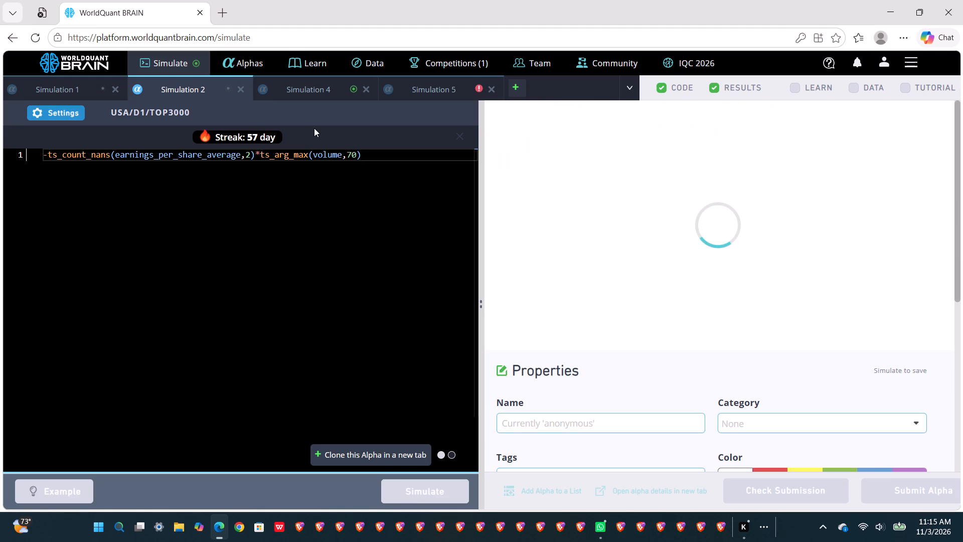
# Show the test period for Simulation 4 and examine its PnL chart and IS summary.
pyautogui.click(308, 93)
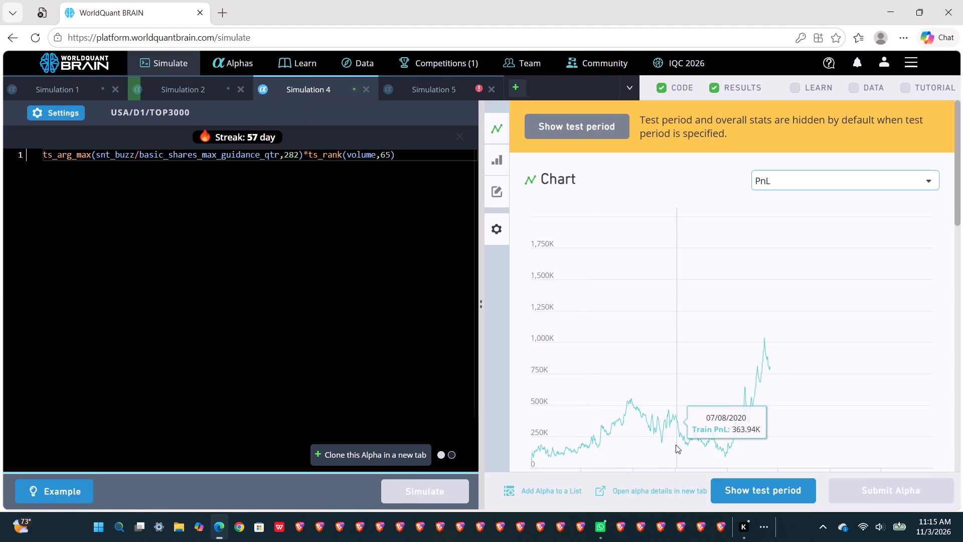
pyautogui.click(723, 485)
pyautogui.scroll(-2, 713, 403)
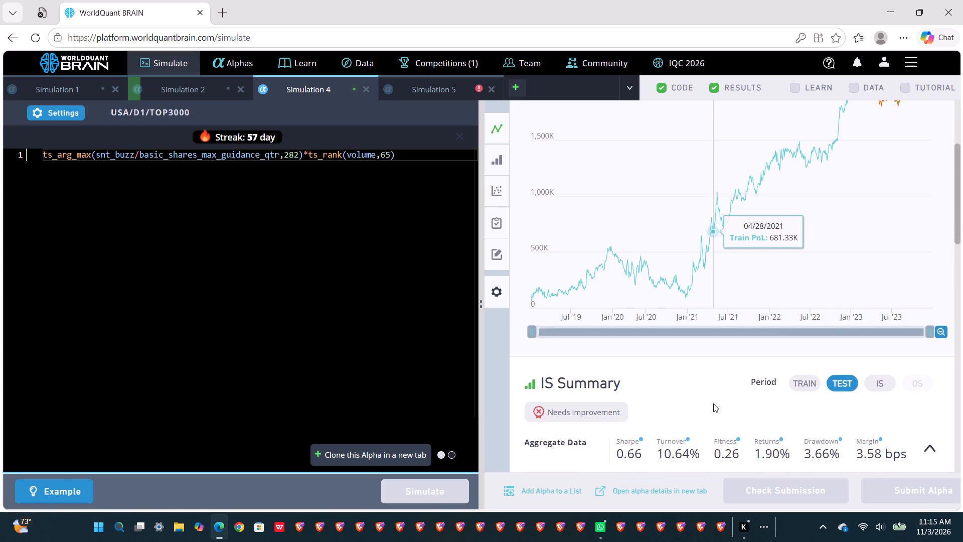
# Expand the failed IS tests in Simulation 4's testing status to examine them.
pyautogui.scroll(-3, 713, 403)
pyautogui.scroll(1, 713, 403)
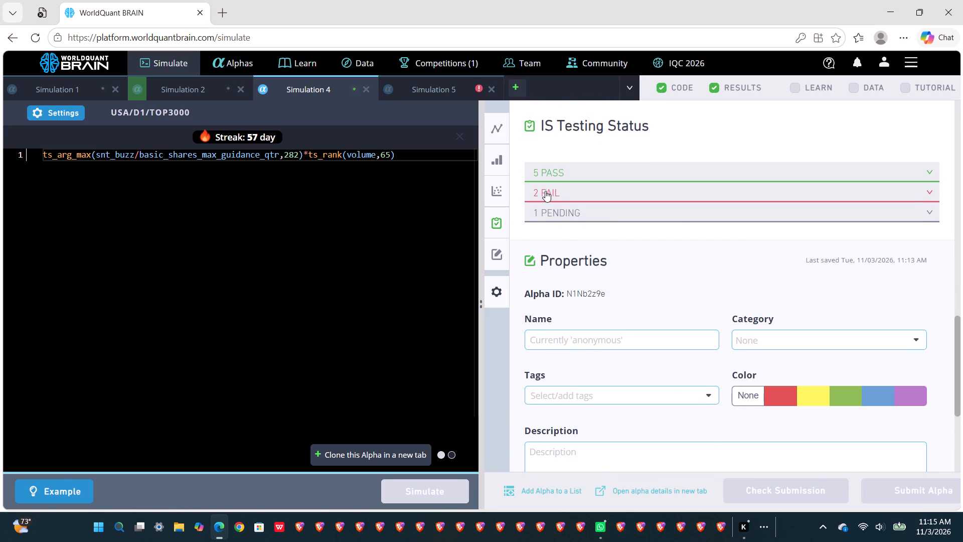
pyautogui.click(545, 191)
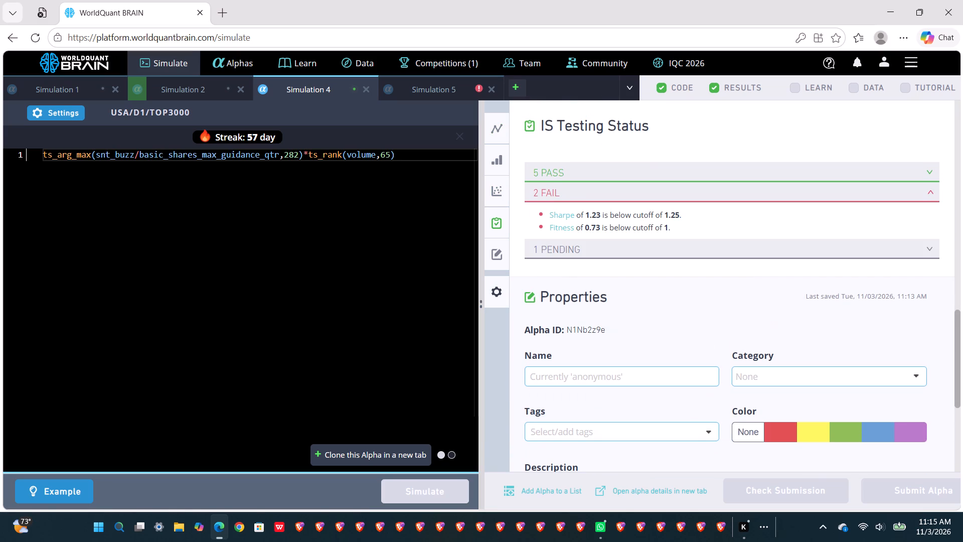
# Change Simulation 4's ts_arg_max lookback to 312 and its ts_rank volume lookback to 55, and simulate the alpha.
pyautogui.click(291, 157)
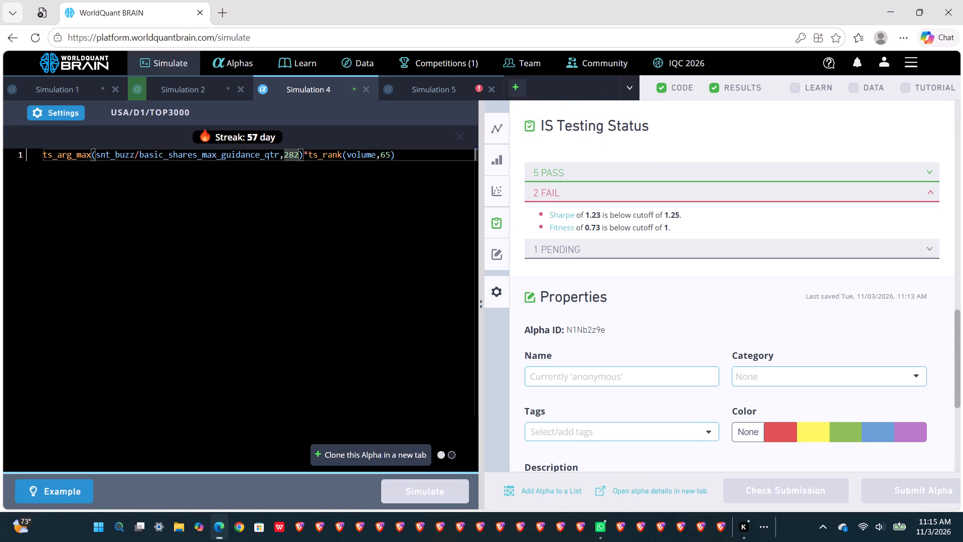
pyautogui.click(292, 158)
pyautogui.press('BackSpace')
pyautogui.press('BackSpace')
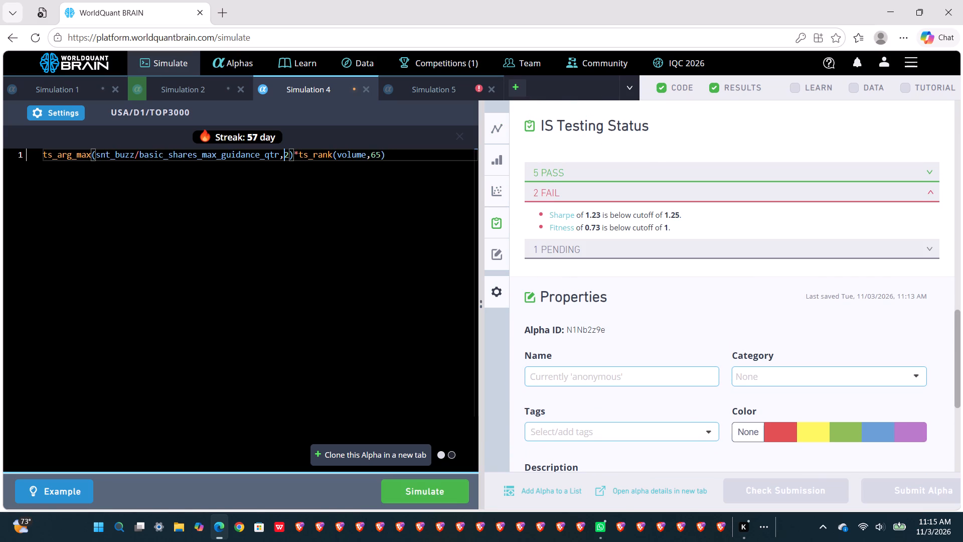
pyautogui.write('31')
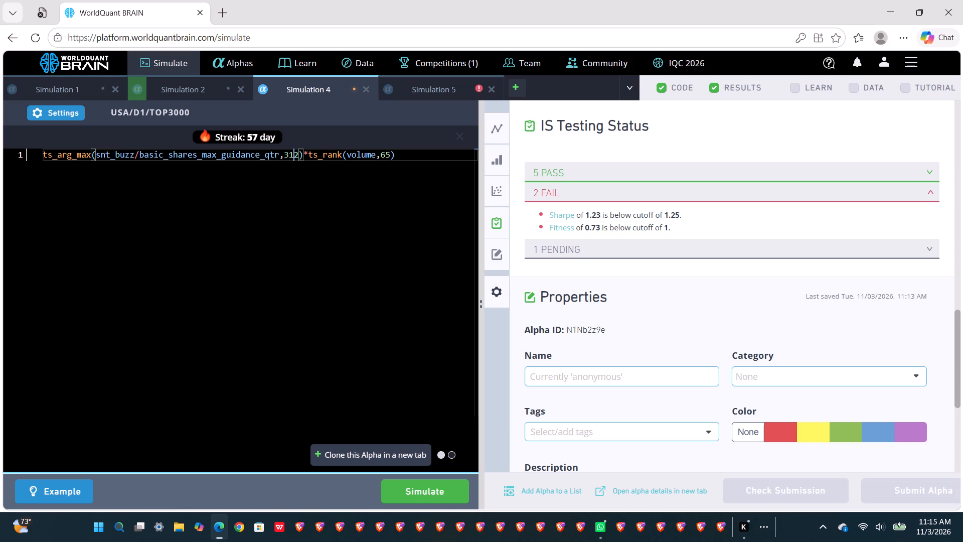
pyautogui.click(387, 155)
pyautogui.press('BackSpace')
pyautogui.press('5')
pyautogui.click(403, 489)
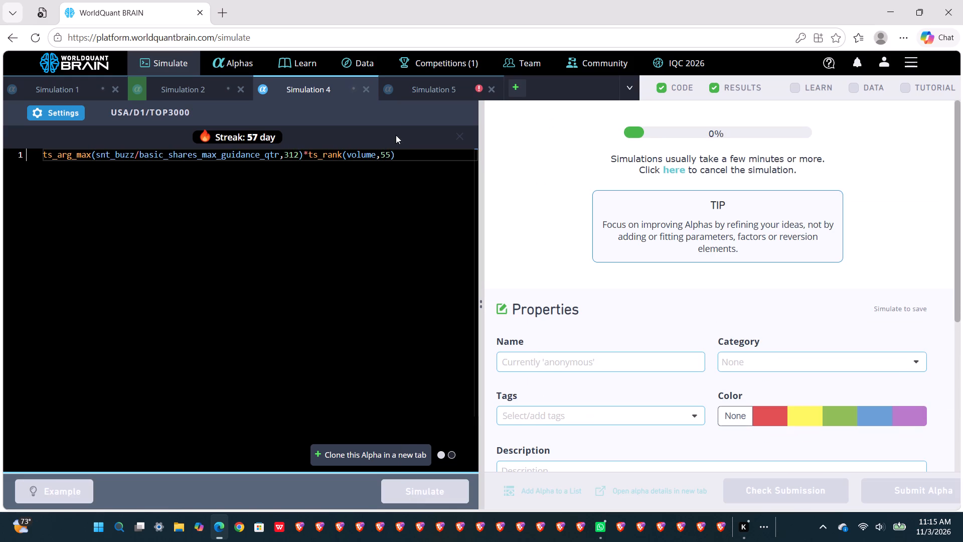
# In Simulation 5, remove the division by earnings_per_share_average, set the ts_sum lookback to 260, and simulate the alpha.
pyautogui.click(420, 88)
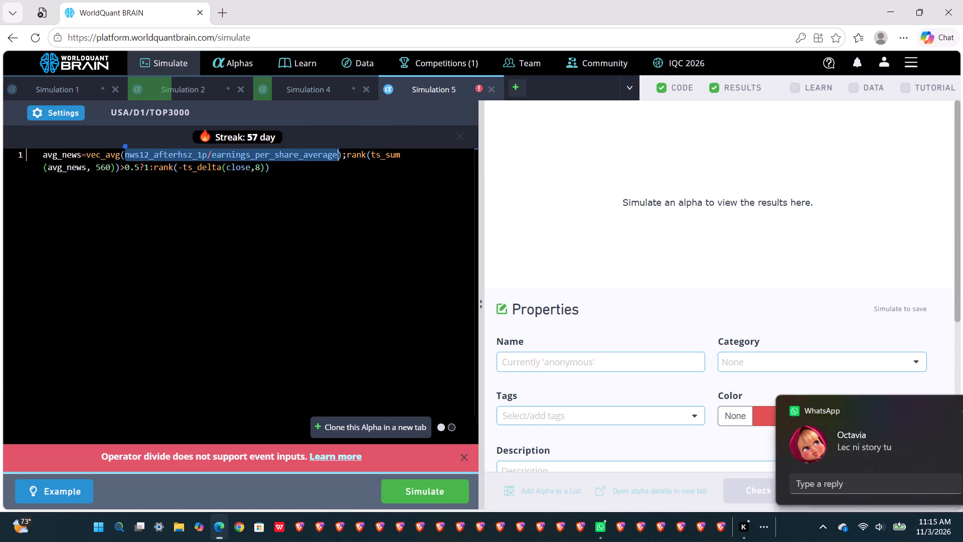
pyautogui.doubleClick(242, 152)
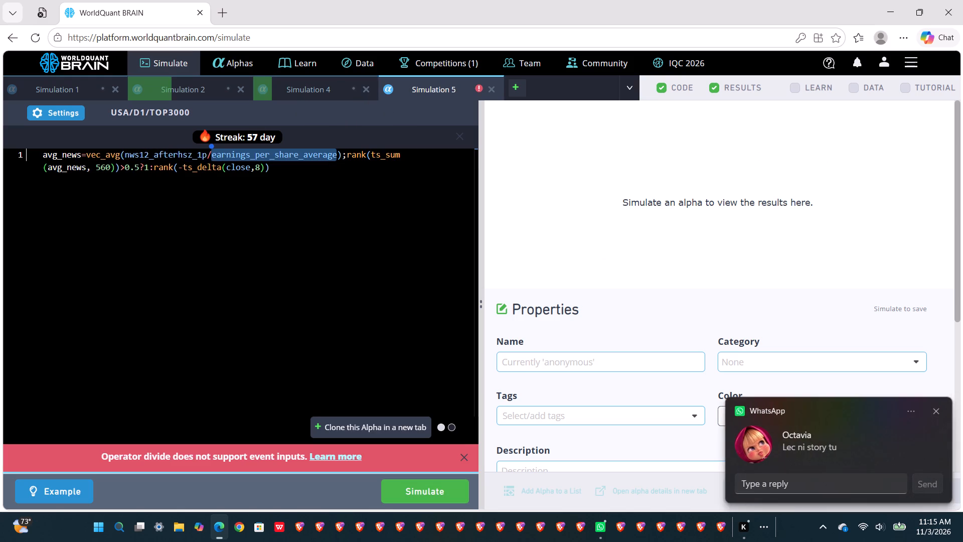
pyautogui.press('BackSpace')
pyautogui.press('BackSpace')
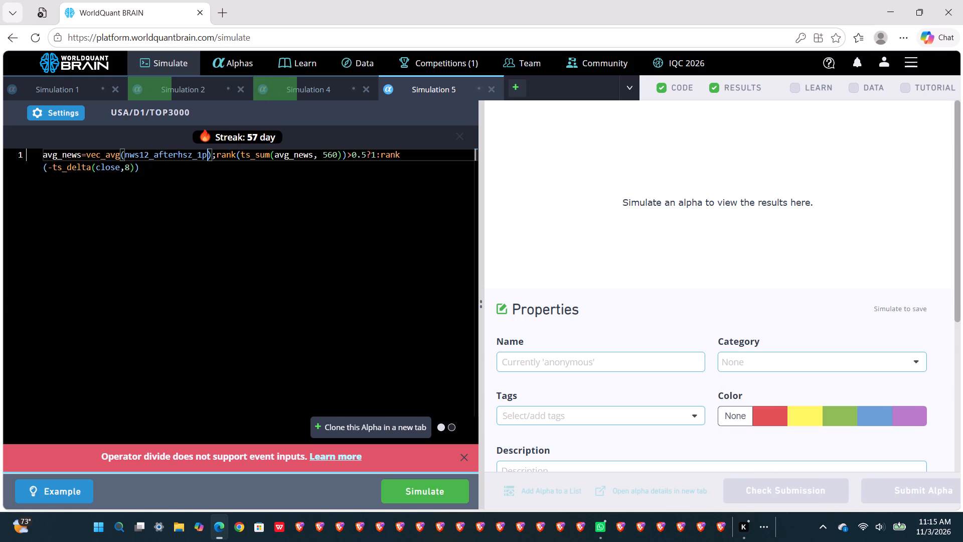
pyautogui.click(329, 158)
pyautogui.press('BackSpace')
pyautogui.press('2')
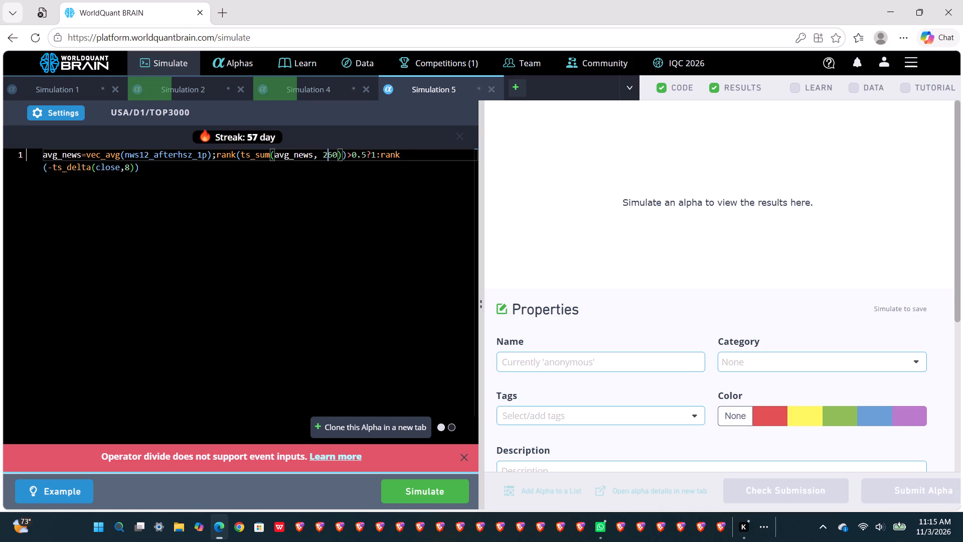
pyautogui.click(414, 491)
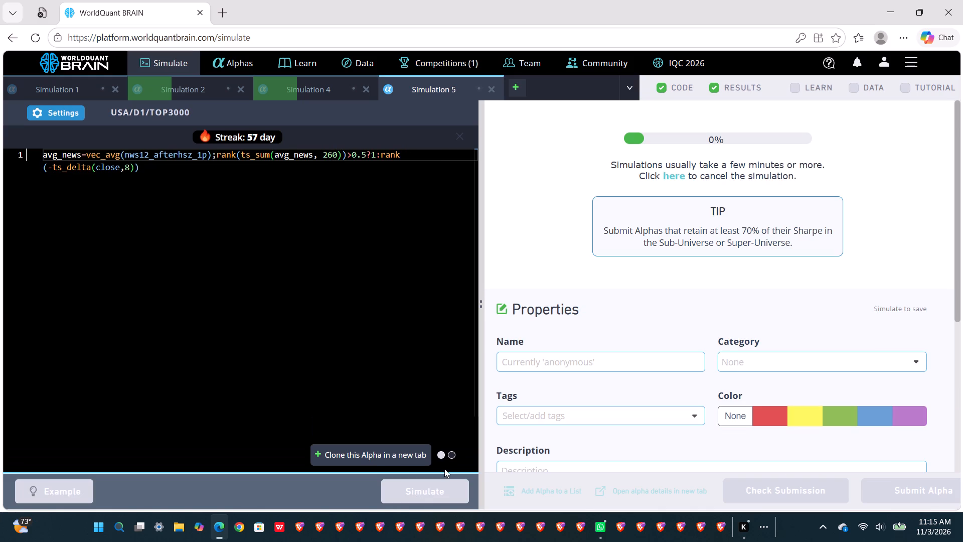
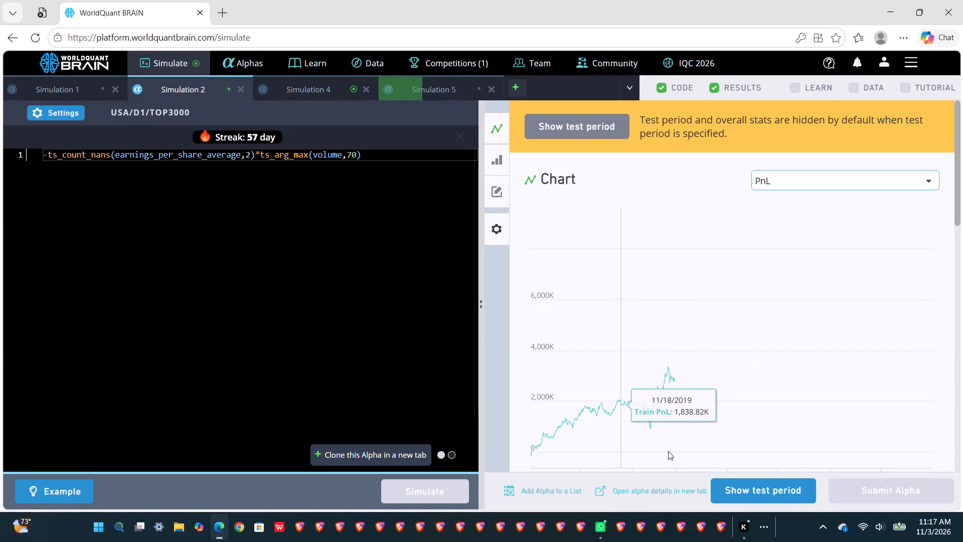
# Show the test period for Simulation 2, review its IS summary and failed IS tests, and run the self-correlation check.
pyautogui.click(764, 487)
pyautogui.scroll(-2, 768, 393)
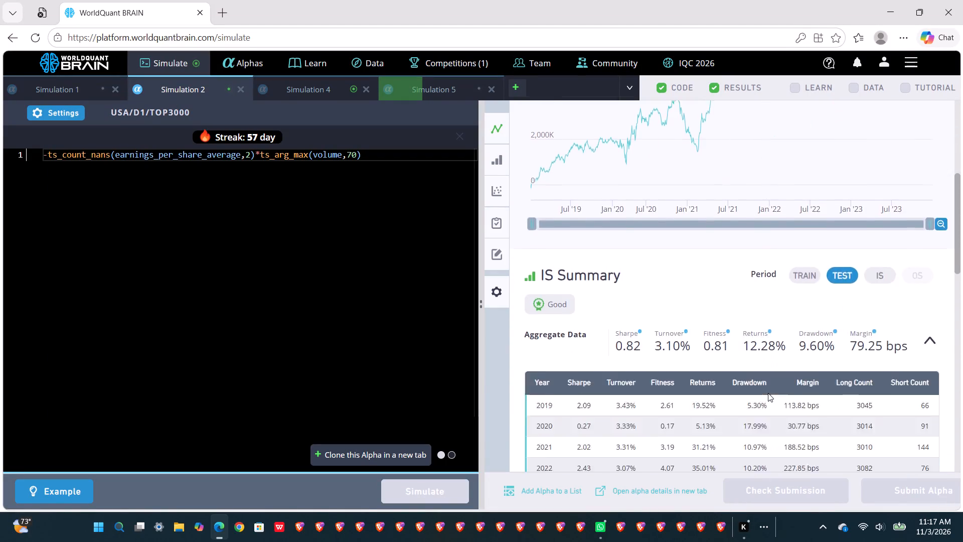
pyautogui.scroll(-3, 768, 393)
pyautogui.click(700, 293)
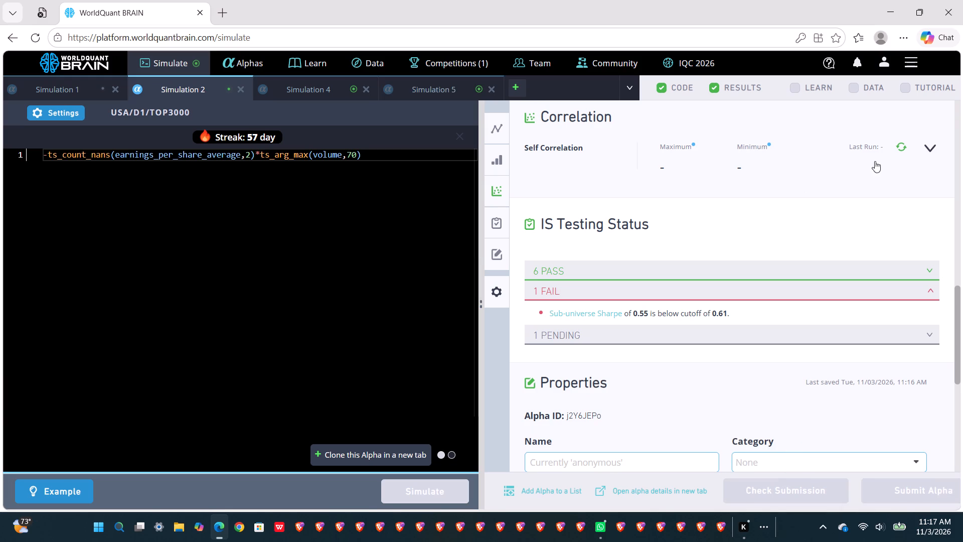
pyautogui.click(906, 144)
pyautogui.scroll(2, 757, 183)
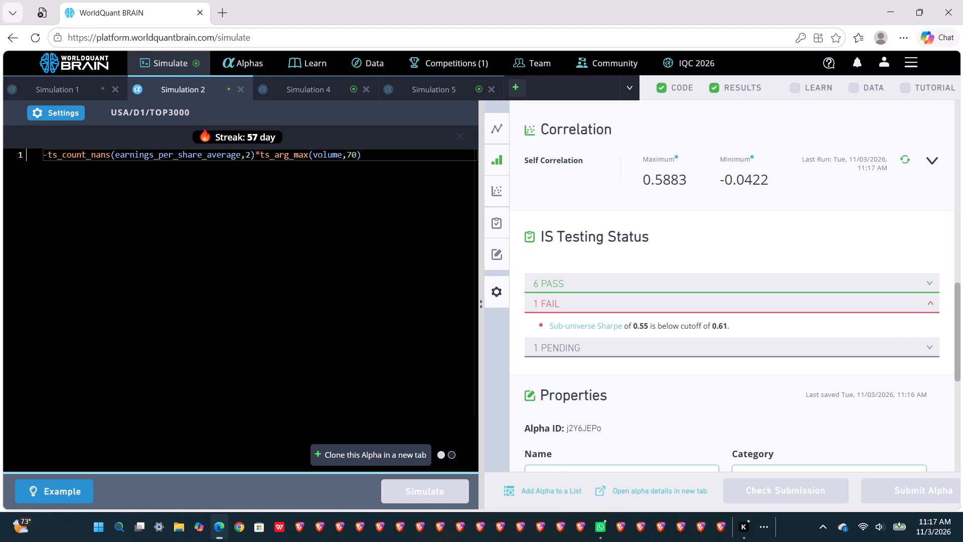
# Change the ts_count_nans lookback on earnings_per_share_average in Simulation 2 to 5 and simulate the alpha.
pyautogui.click(351, 156)
pyautogui.click(251, 156)
pyautogui.press('BackSpace')
pyautogui.press('5')
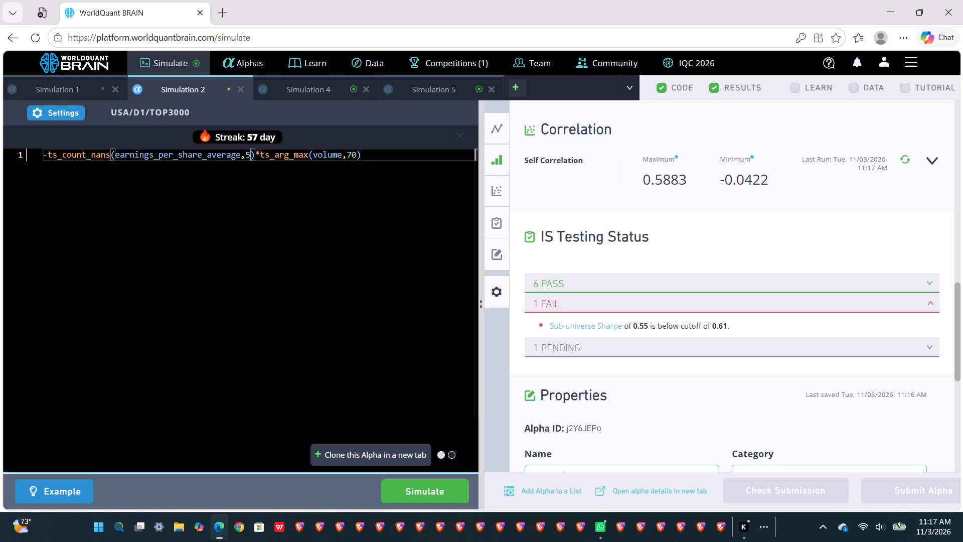
pyautogui.click(399, 487)
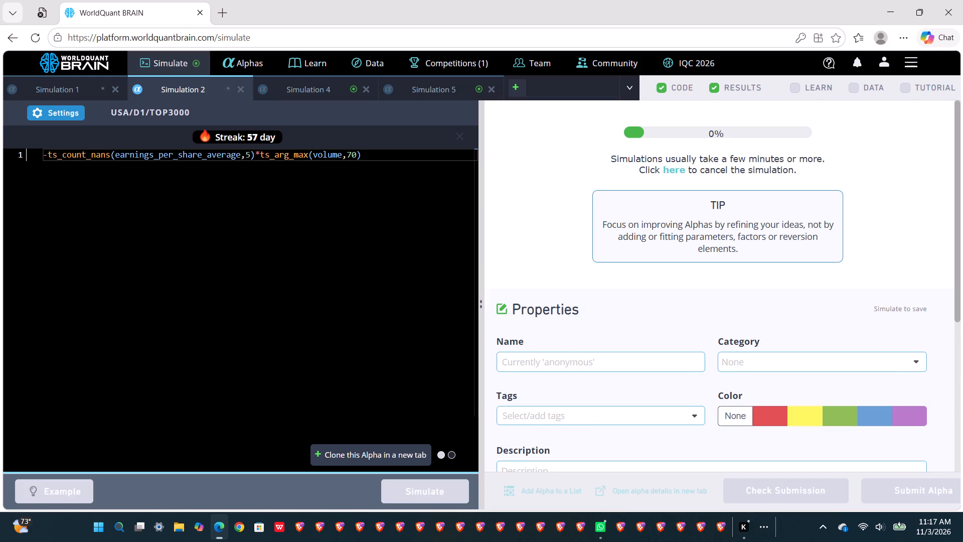
pyautogui.click(343, 362)
# Show the test period for Simulation 4 and examine its PnL chart, self-correlation and failed IS tests.
pyautogui.click(299, 94)
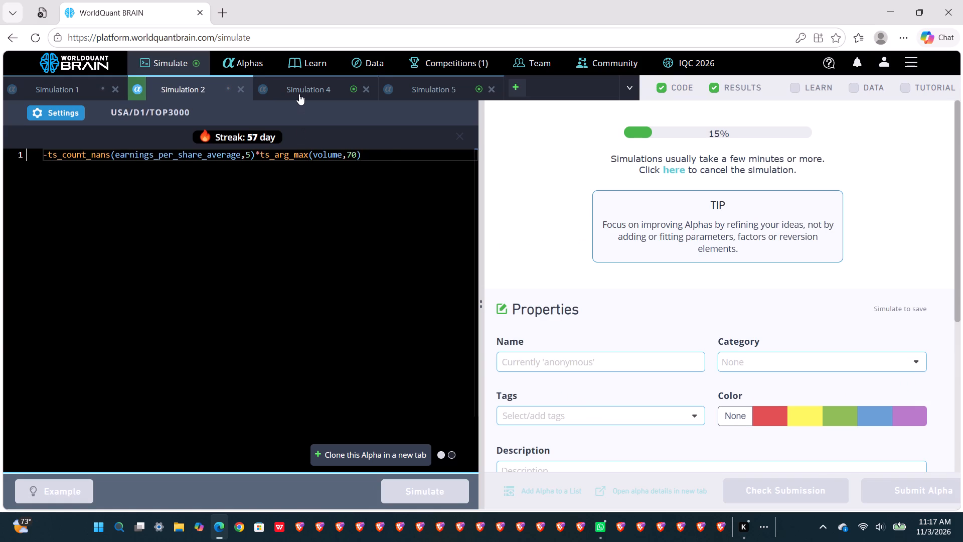
pyautogui.click(728, 491)
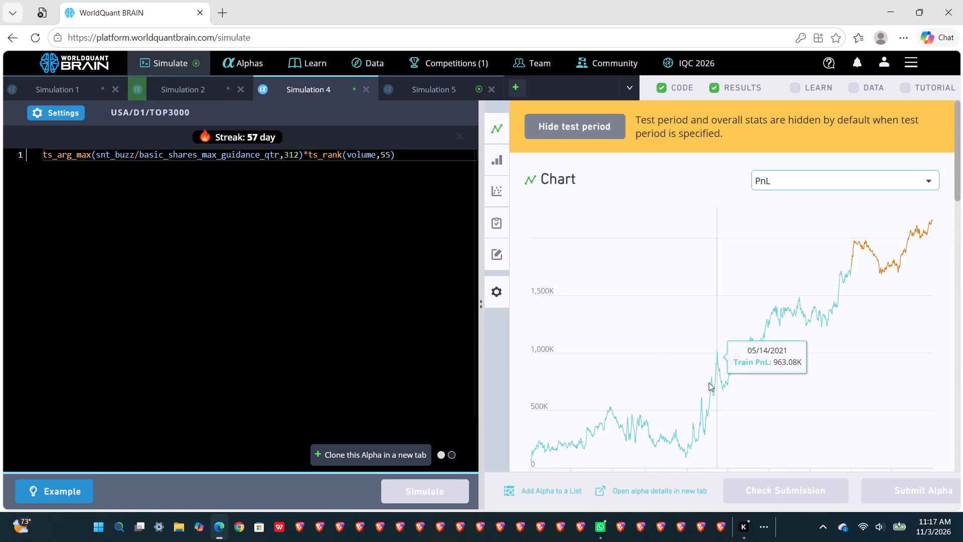
pyautogui.scroll(-5, 709, 382)
pyautogui.click(674, 293)
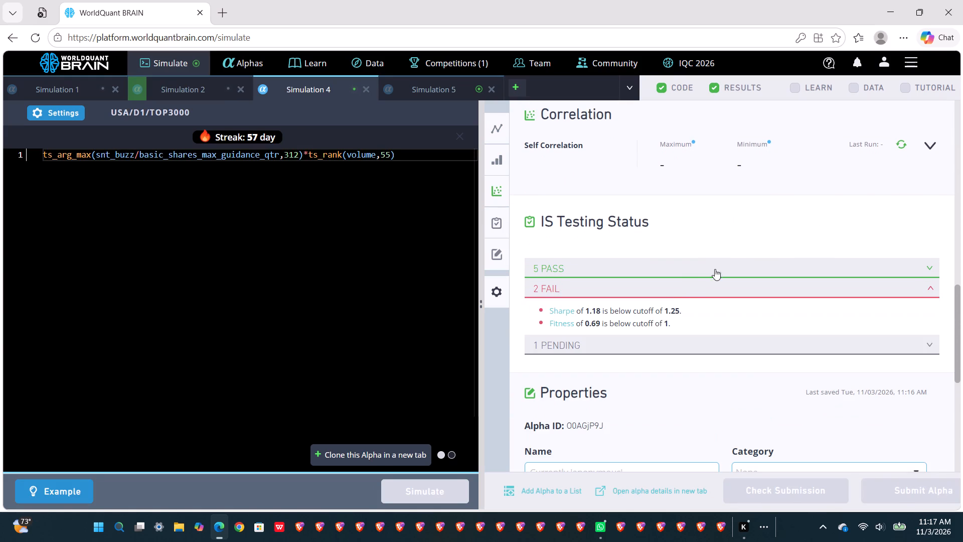
# Run the self-correlation check for the alpha in Simulation 4.
pyautogui.click(897, 146)
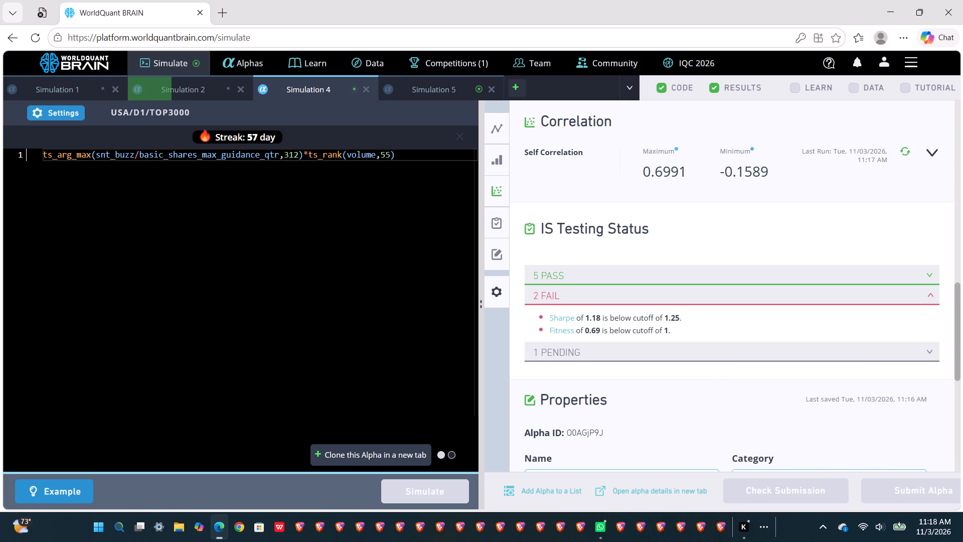
# Open the simulation settings for the alpha in Simulation 4.
pyautogui.click(332, 185)
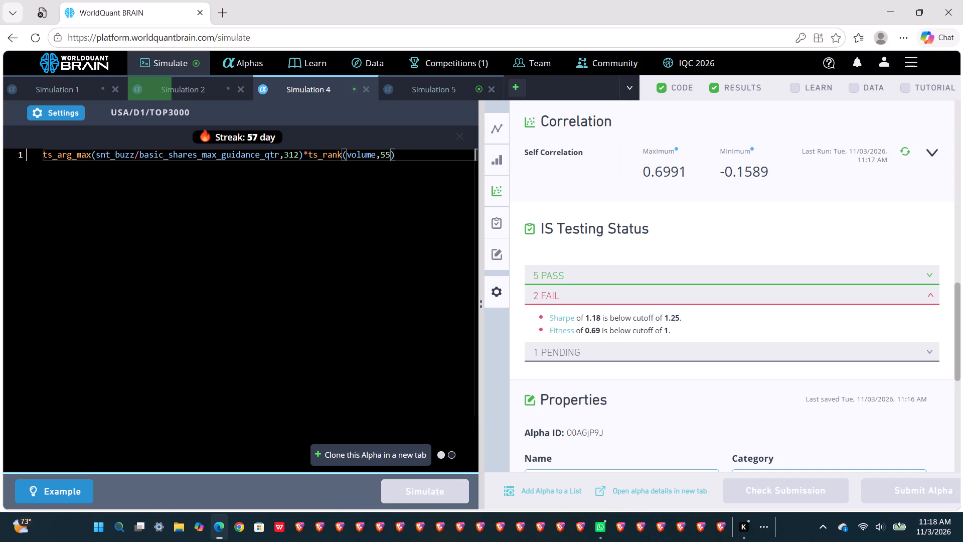
pyautogui.click(332, 185)
# Set Simulation 4's neutralization to Market, apply the settings and simulate the alpha.
pyautogui.click(69, 116)
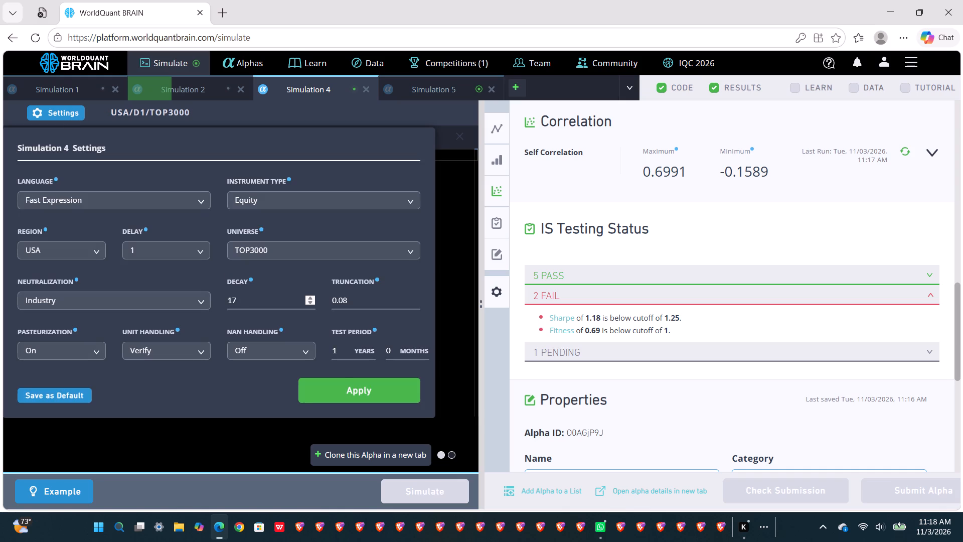
pyautogui.click(253, 307)
pyautogui.click(127, 294)
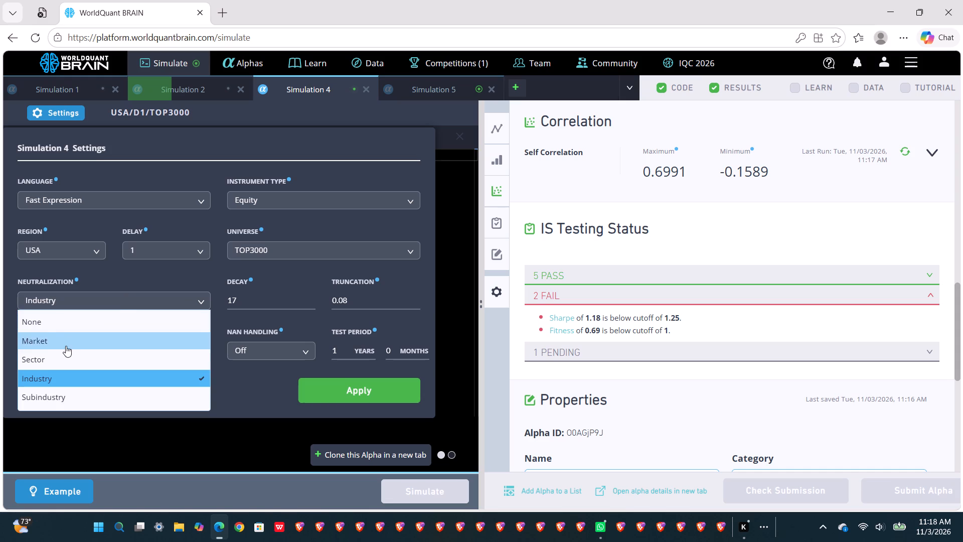
pyautogui.click(66, 346)
pyautogui.click(346, 400)
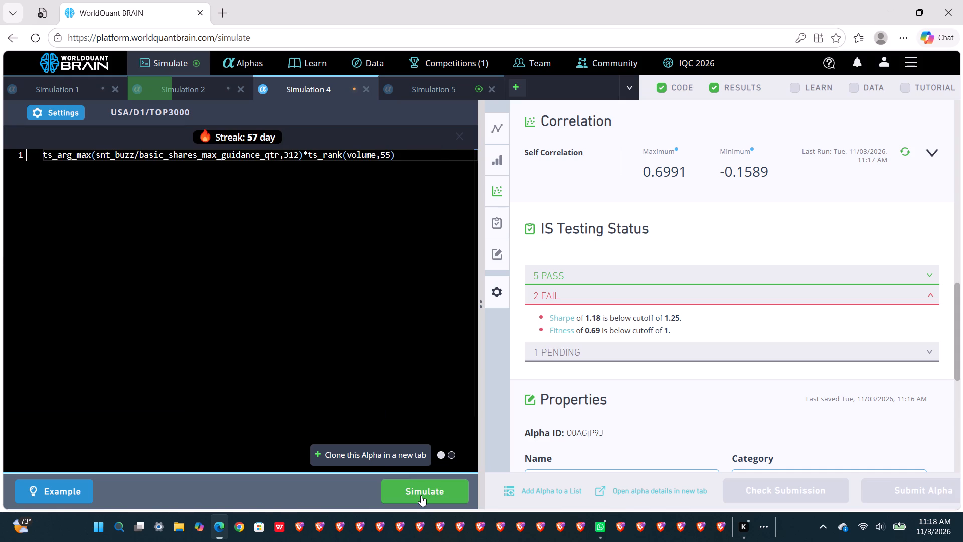
pyautogui.click(421, 495)
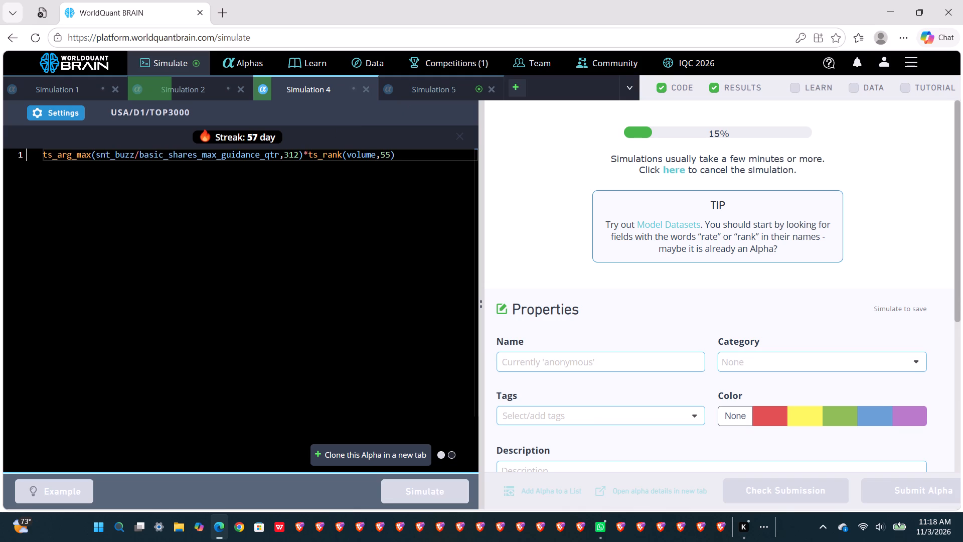
pyautogui.click(308, 225)
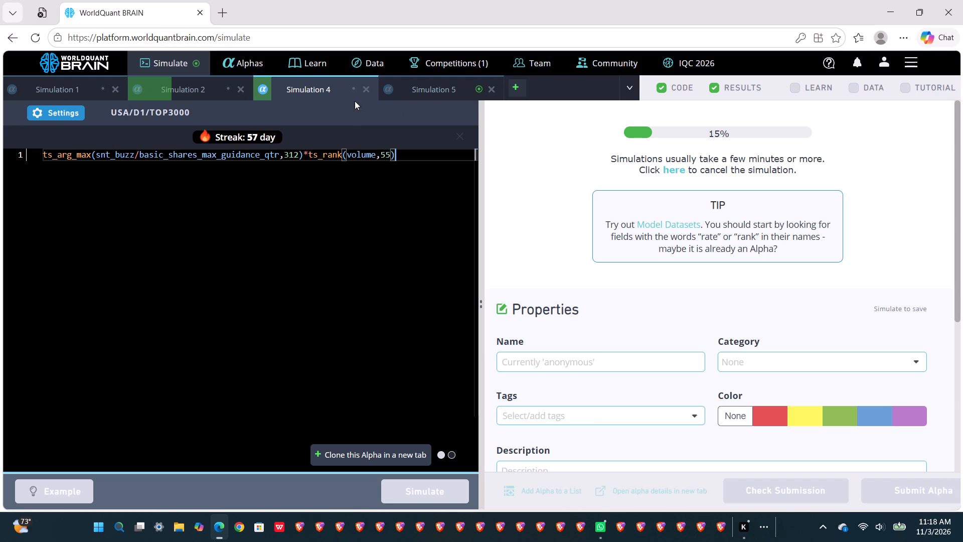
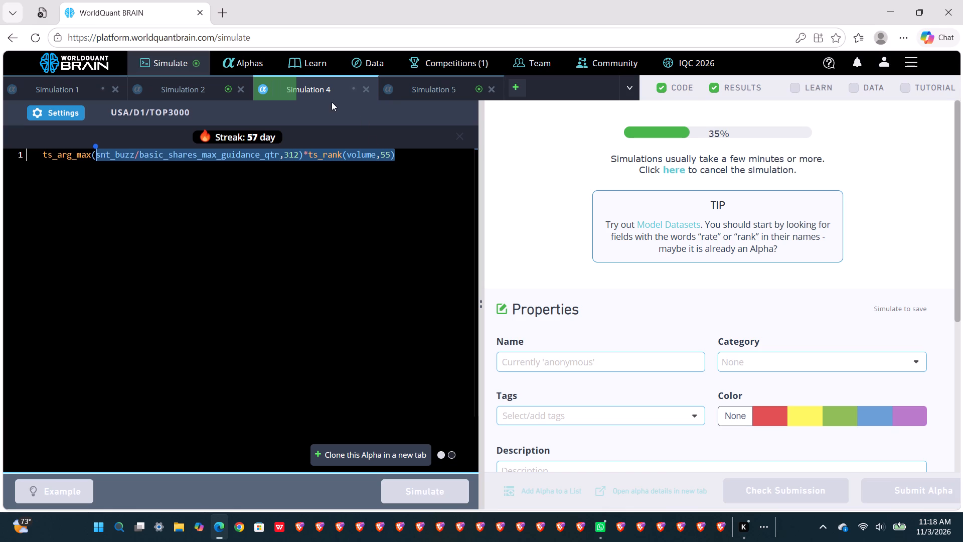
# Show the test period for Simulation 2 and examine its PnL chart, yearly IS summary and failed IS tests.
pyautogui.click(206, 89)
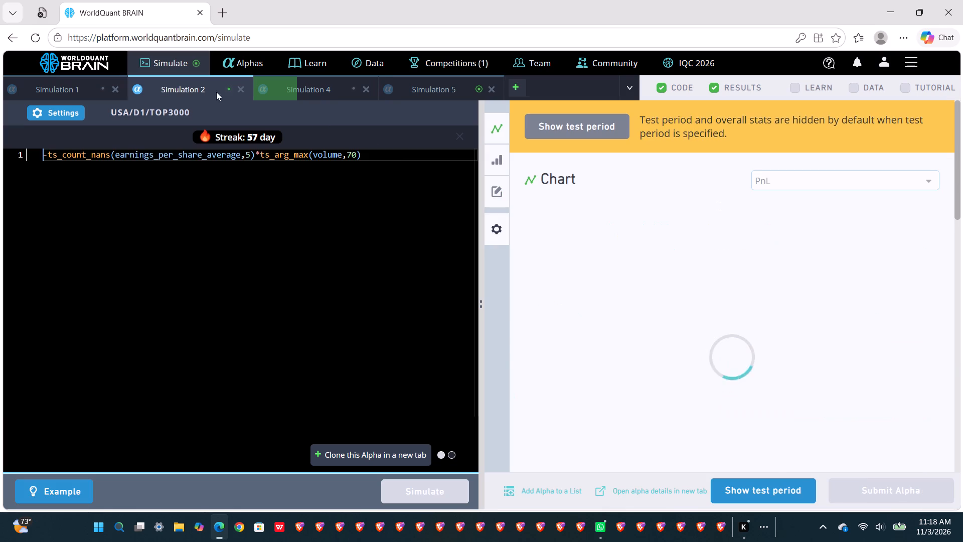
pyautogui.click(741, 485)
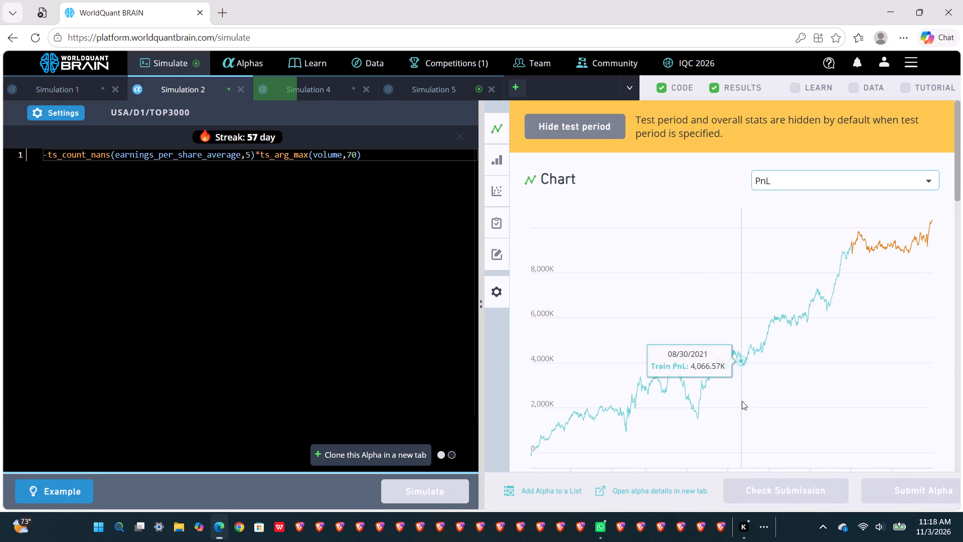
pyautogui.scroll(-6, 742, 401)
pyautogui.click(742, 401)
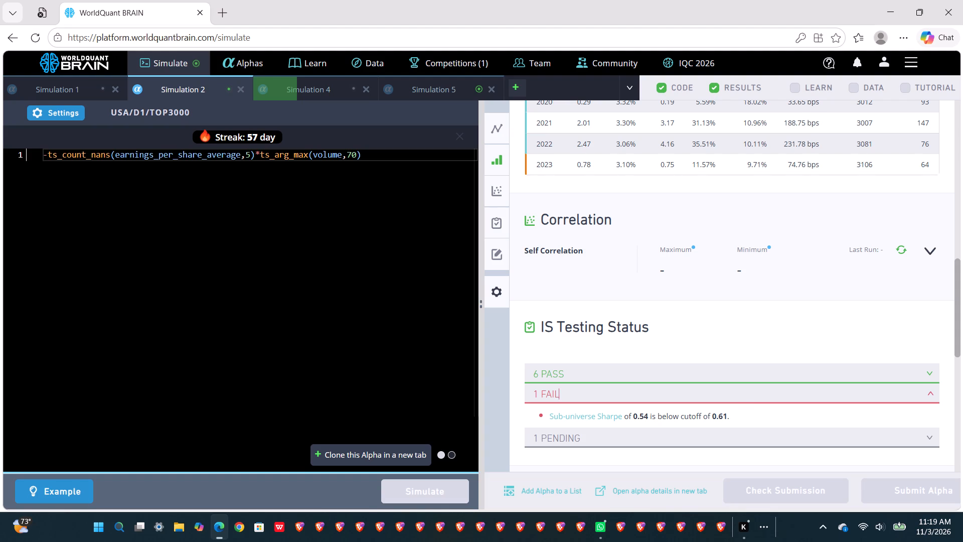
# Change the ts_count_nans lookback on earnings_per_share_average in Simulation 2 to 1 and simulate the alpha.
pyautogui.click(248, 157)
pyautogui.press('BackSpace')
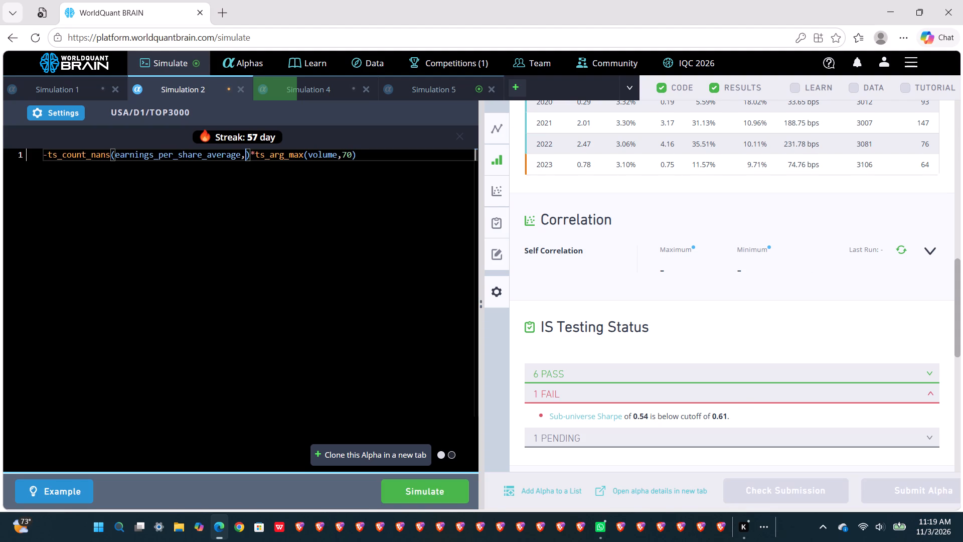
pyautogui.press('1')
pyautogui.click(437, 483)
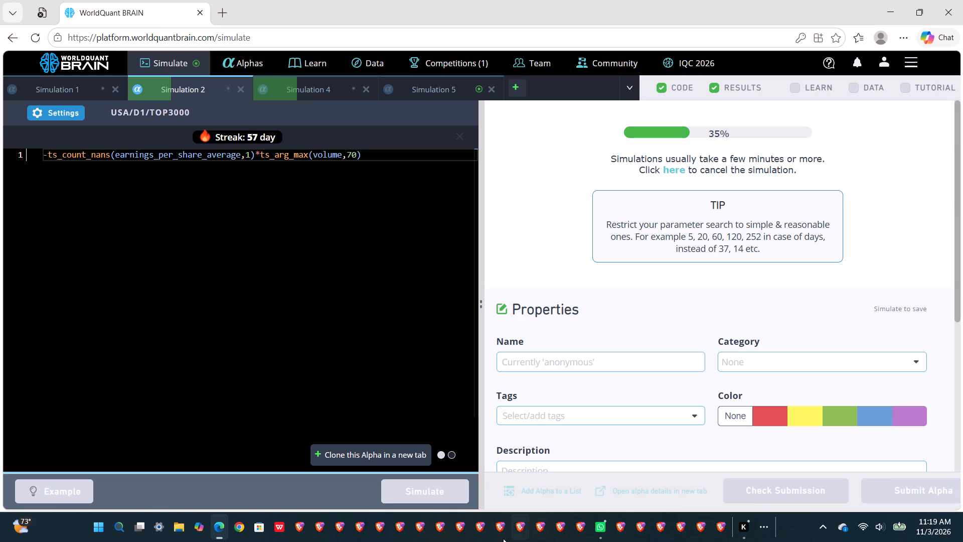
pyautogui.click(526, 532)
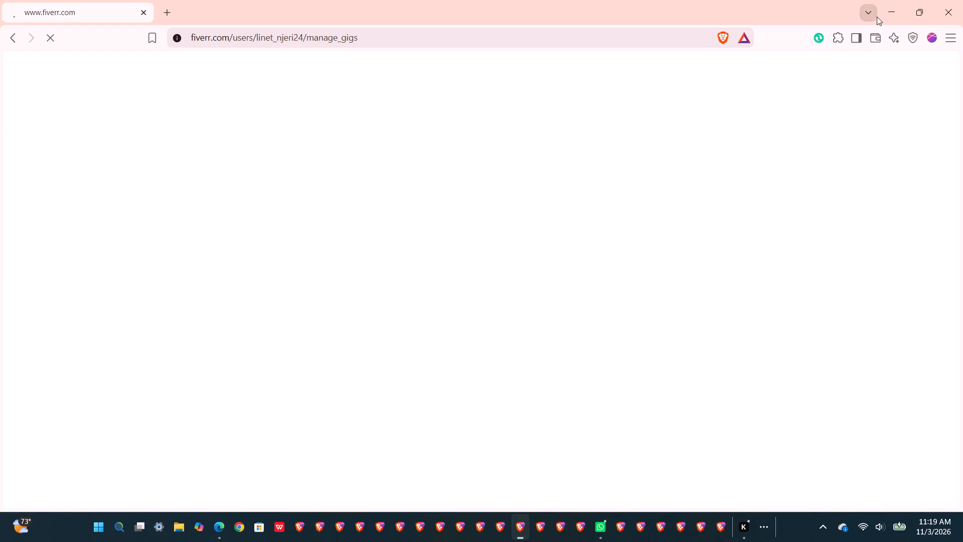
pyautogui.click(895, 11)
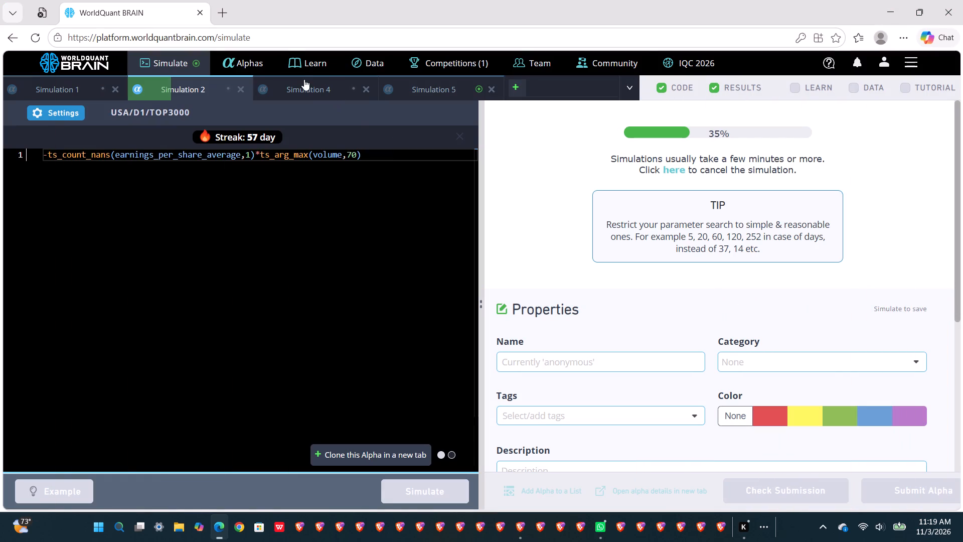
# Show the test period for Simulation 4 and examine its PnL chart and failed IS tests.
pyautogui.click(313, 97)
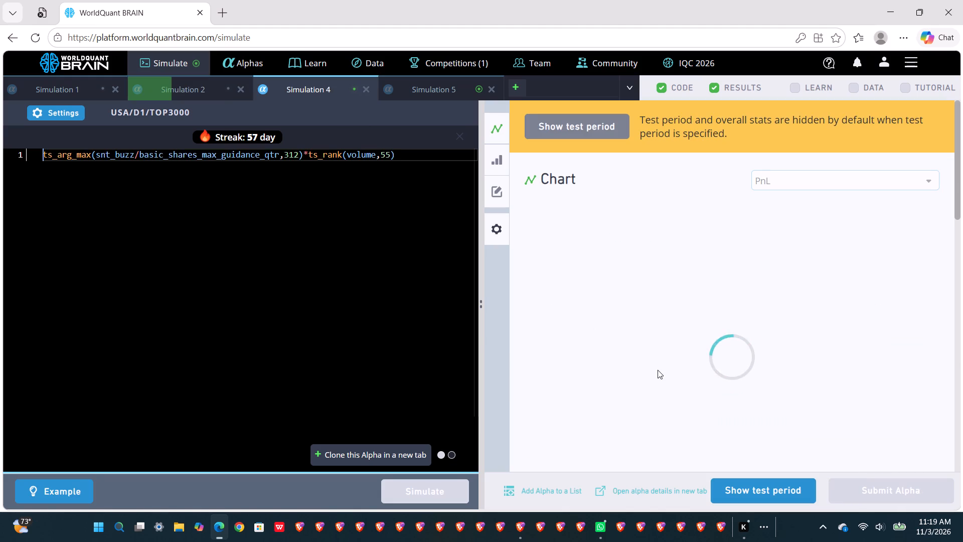
pyautogui.click(757, 489)
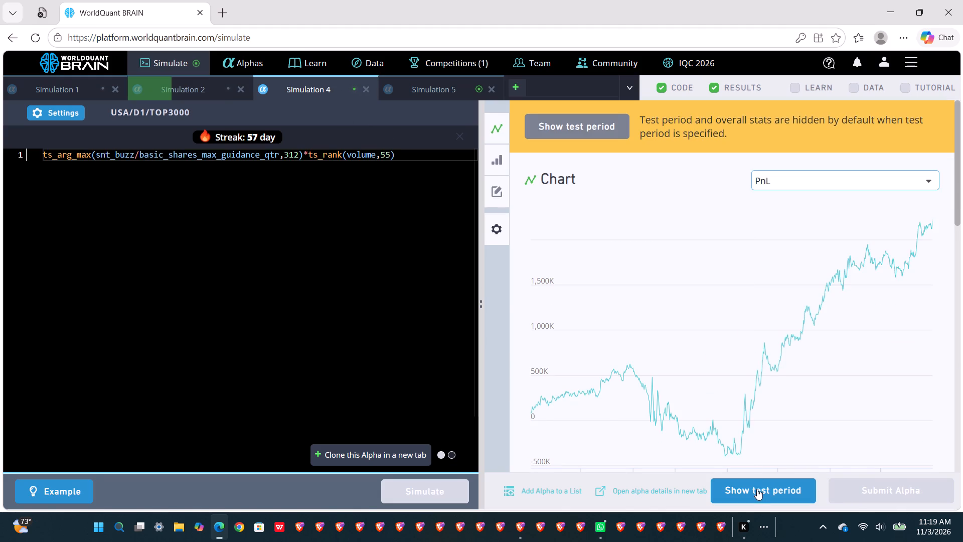
pyautogui.scroll(-6, 747, 383)
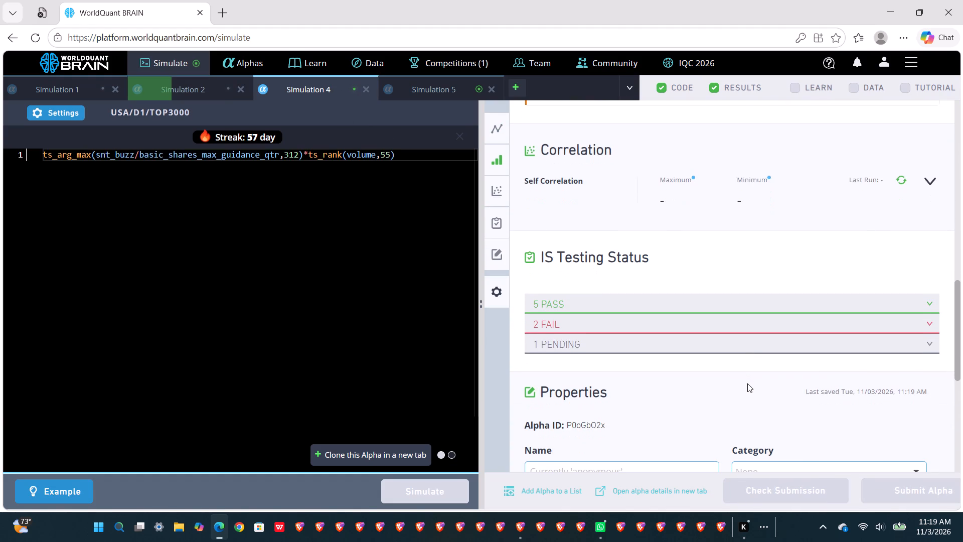
pyautogui.click(722, 314)
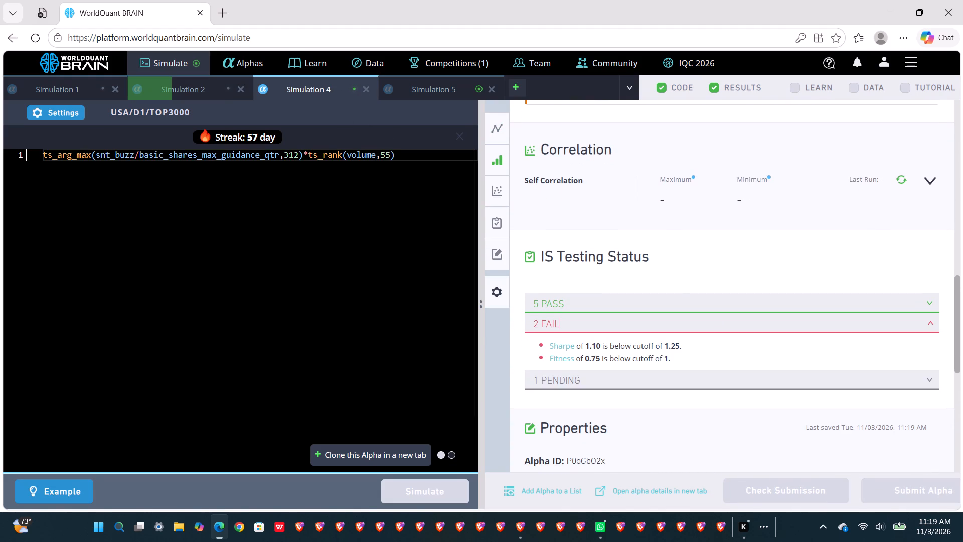
# Set Simulation 4's neutralization to Subindustry, apply the settings and simulate the alpha.
pyautogui.click(74, 115)
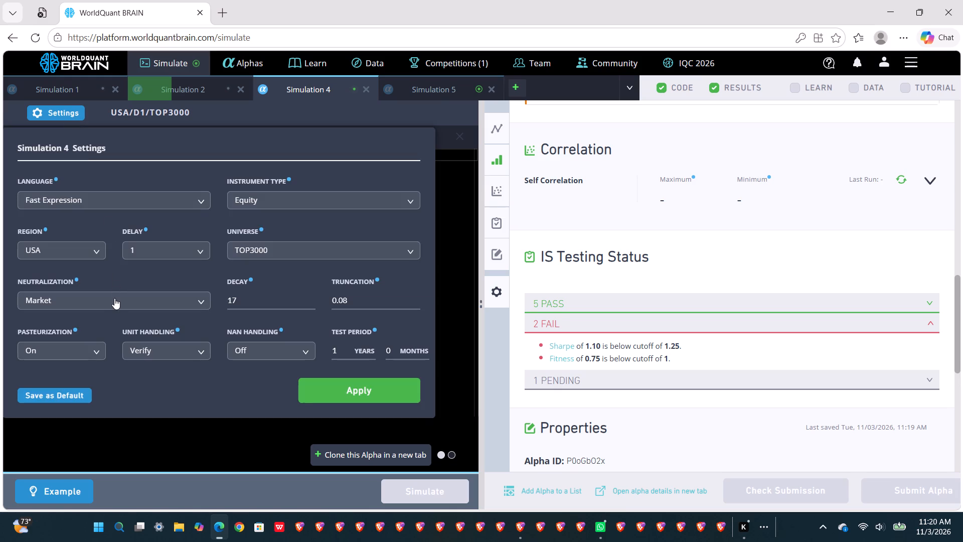
pyautogui.click(114, 298)
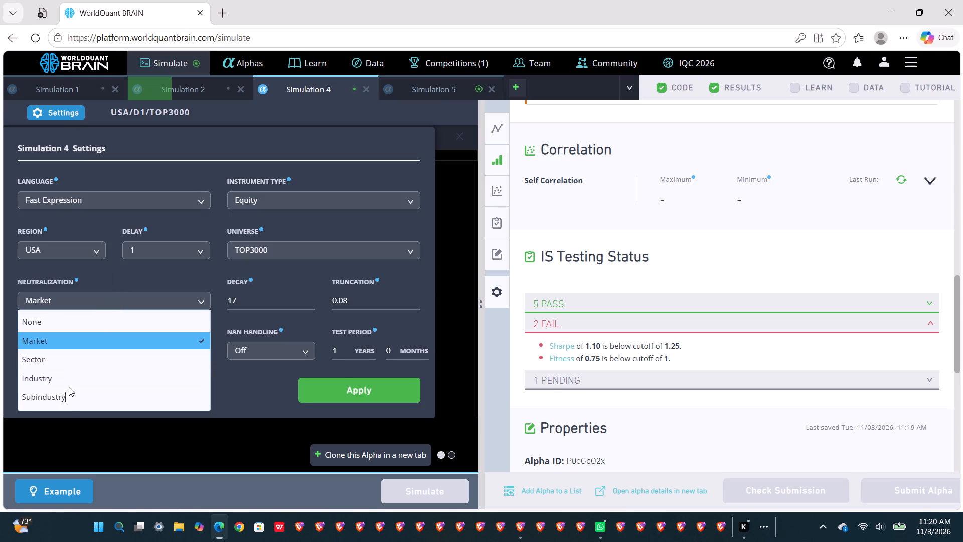
pyautogui.click(69, 387)
pyautogui.click(68, 399)
pyautogui.click(340, 388)
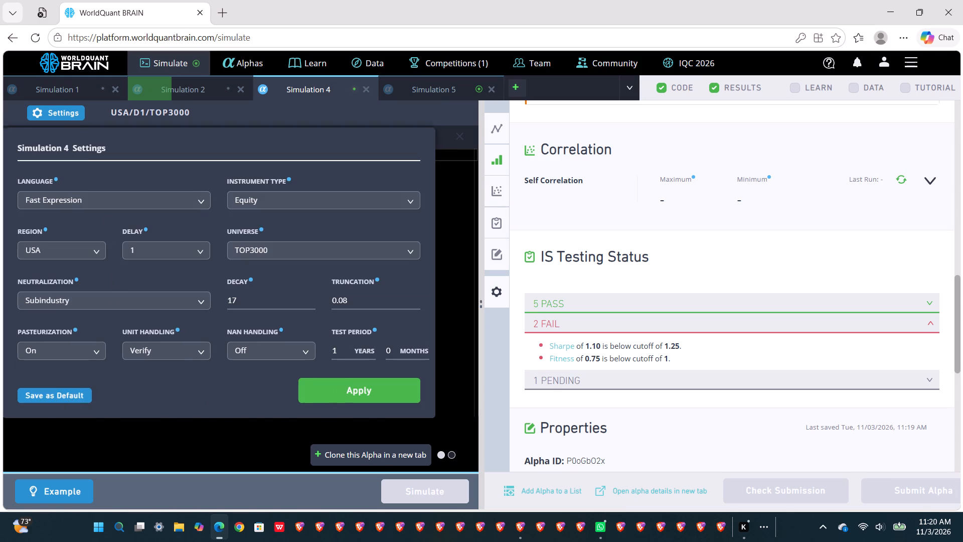
pyautogui.click(440, 500)
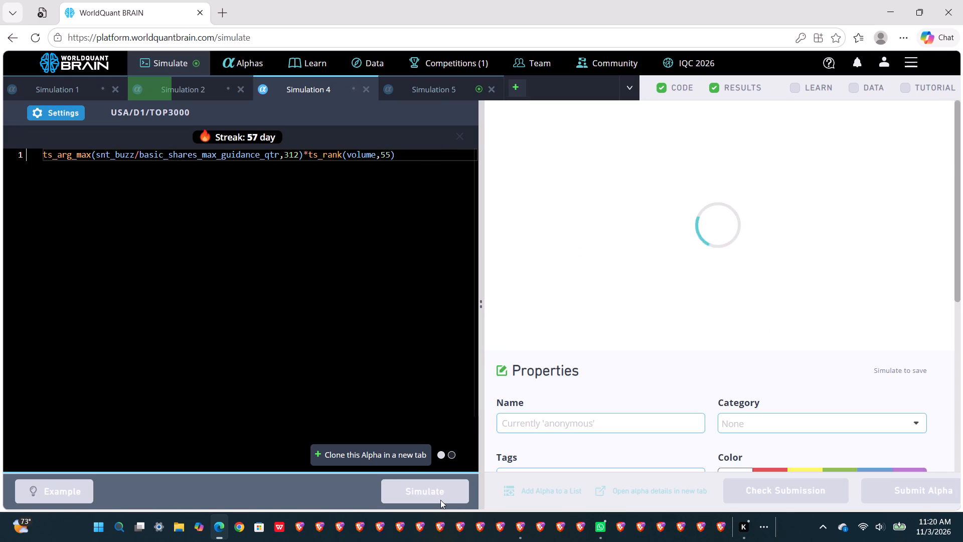
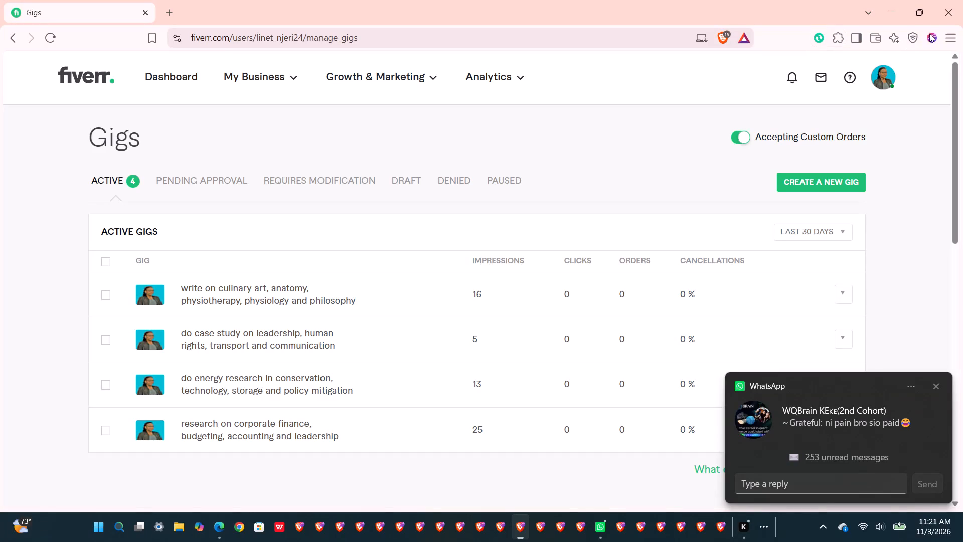
# Switch to another freelancer's Brave profile and close its duplicate Fiverr Gigs page.
pyautogui.click(933, 32)
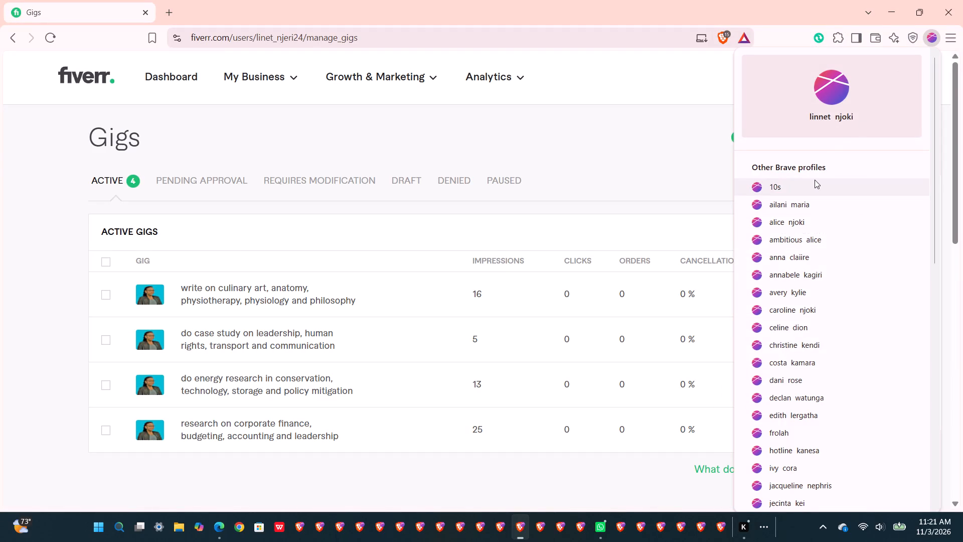
pyautogui.scroll(-6, 815, 180)
pyautogui.click(818, 437)
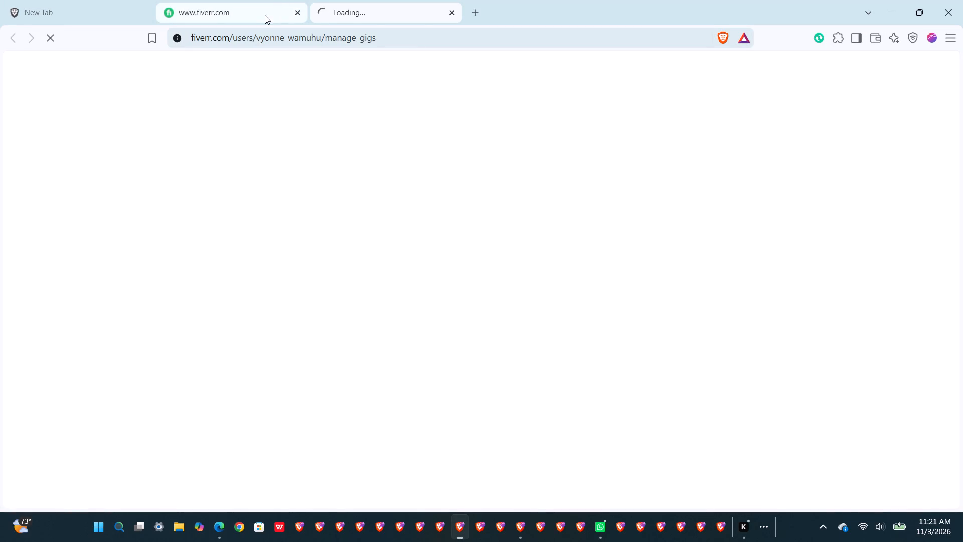
pyautogui.click(453, 13)
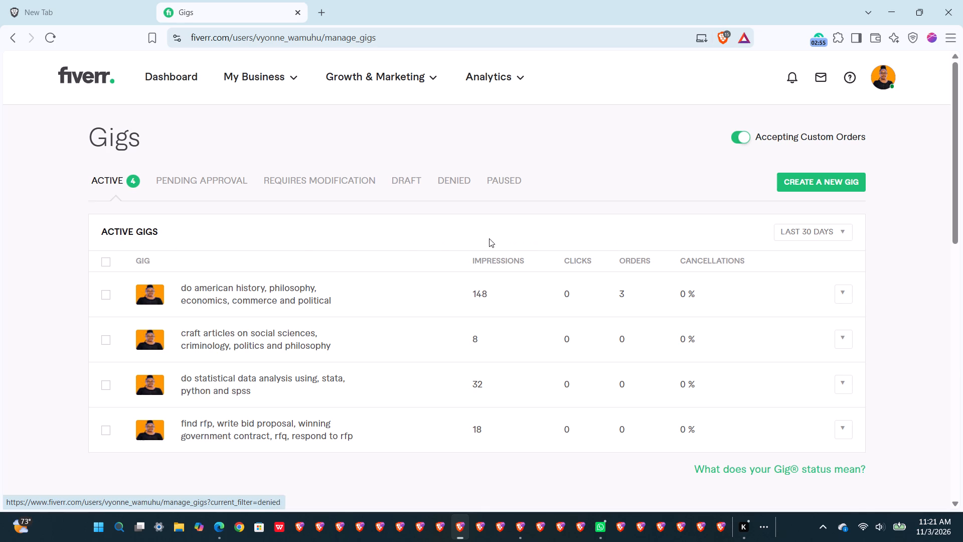
# Switch to the next freelancer's Brave profile and start Auto Refresh Plus on its Fiverr Gigs page with the fixed 180-second interval.
pyautogui.click(926, 37)
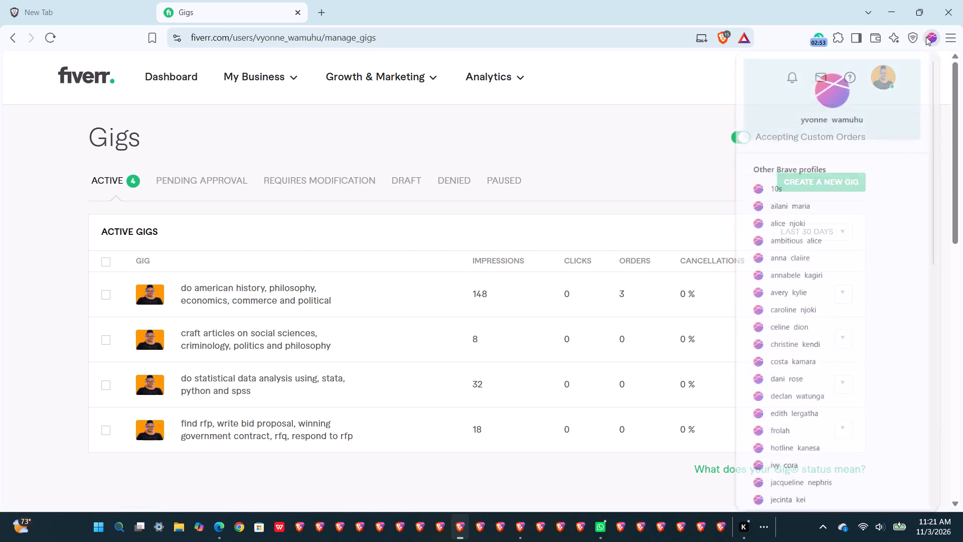
pyautogui.scroll(-3, 841, 254)
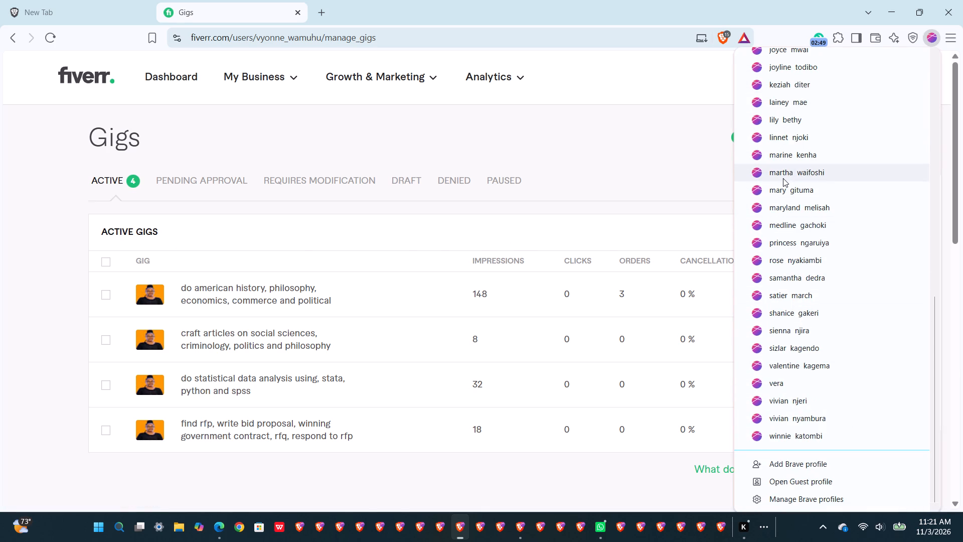
pyautogui.click(790, 78)
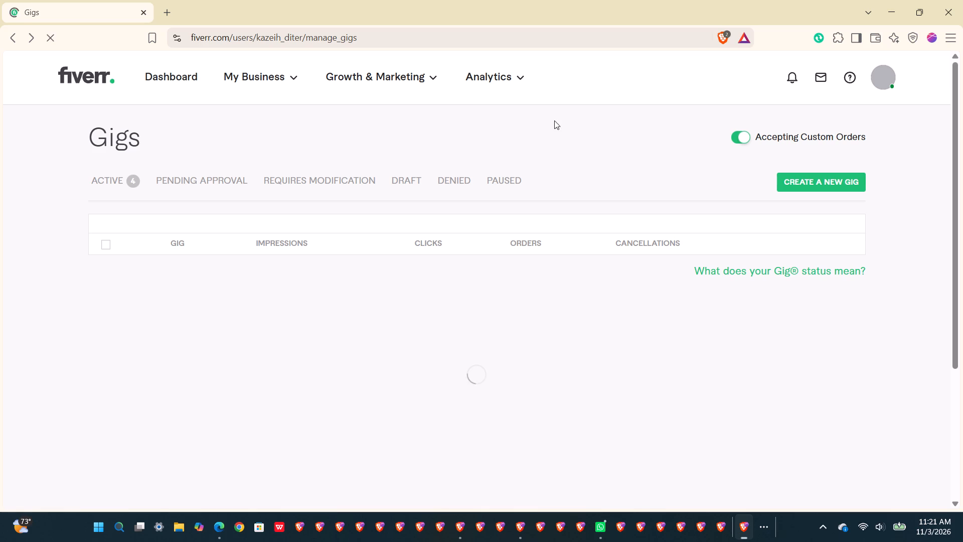
pyautogui.click(815, 47)
pyautogui.click(817, 45)
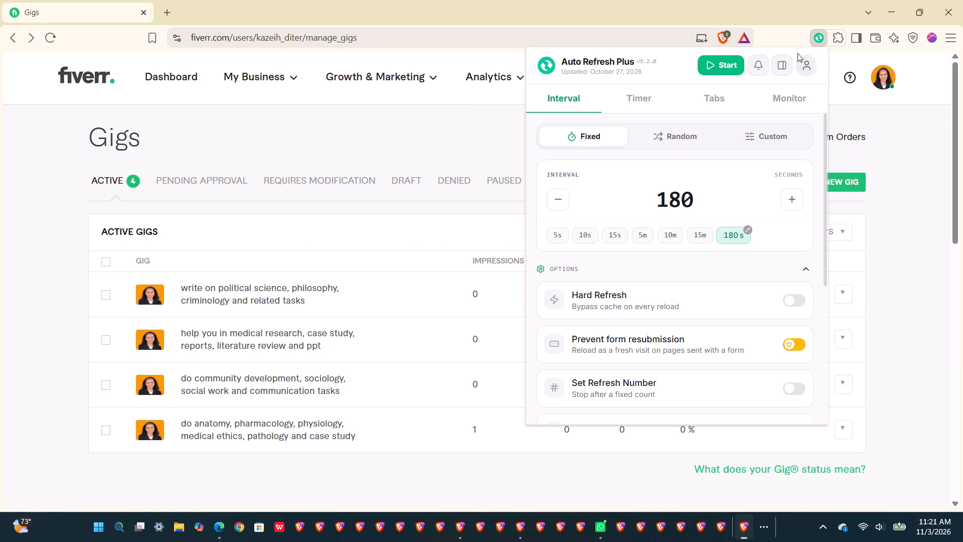
pyautogui.click(738, 64)
pyautogui.click(870, 111)
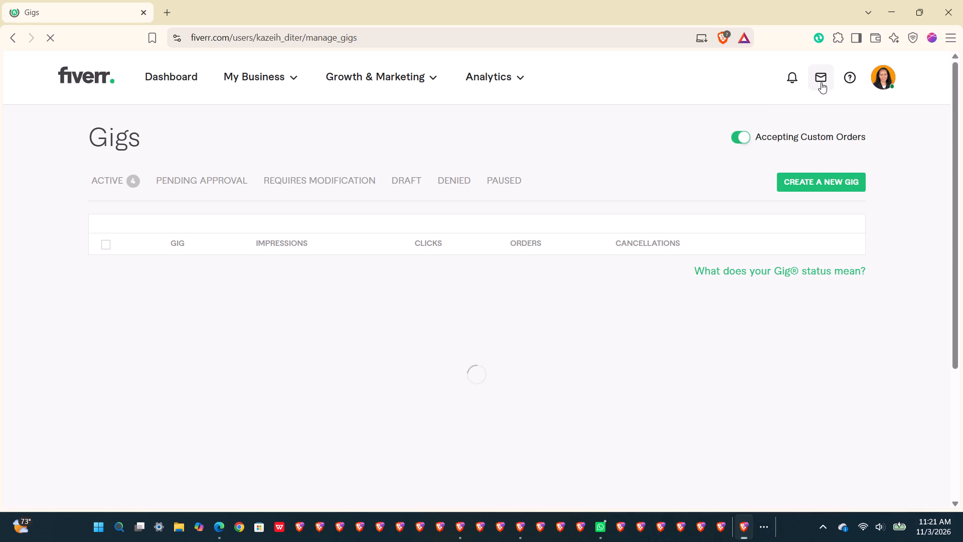
pyautogui.click(821, 82)
# Return to WorldQuant BRAIN in Edge, show Simulation 2's test period, examine its failed IS test and run the self-correlation check.
pyautogui.click(220, 521)
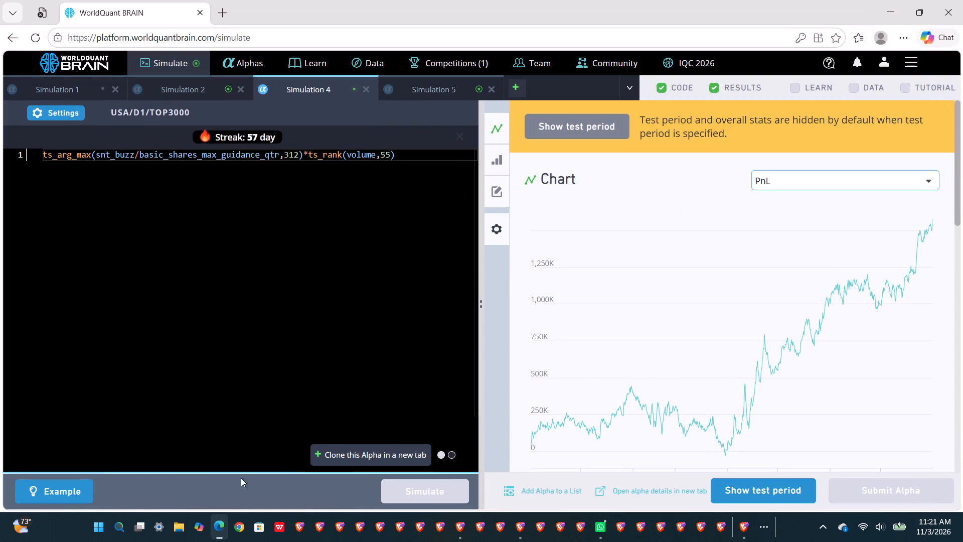
pyautogui.click(192, 102)
pyautogui.click(190, 89)
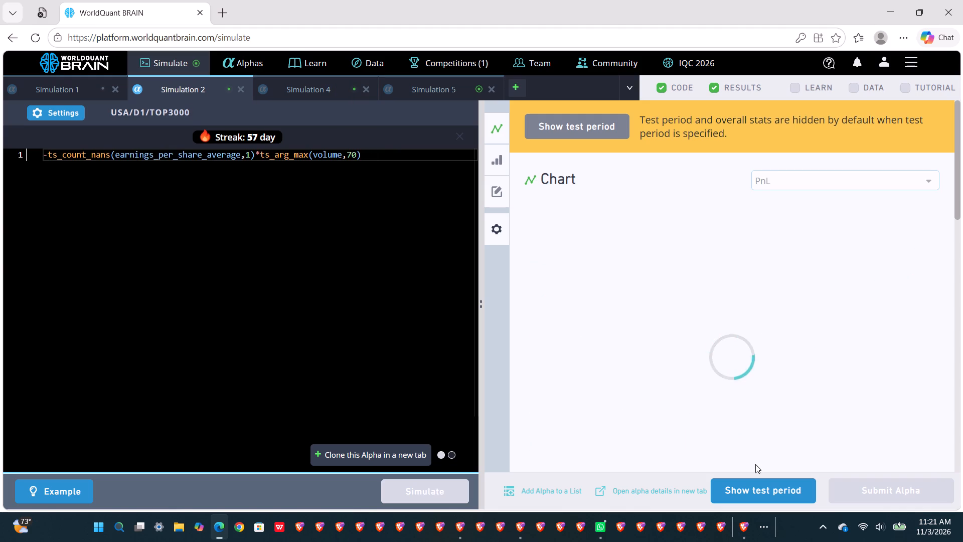
pyautogui.click(762, 485)
pyautogui.scroll(-4, 752, 411)
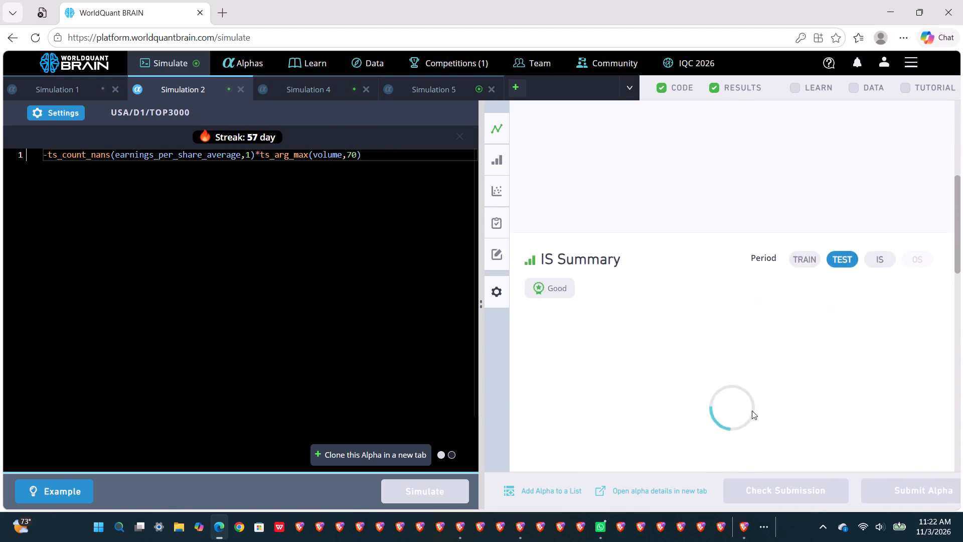
pyautogui.scroll(-2, 752, 411)
pyautogui.click(718, 359)
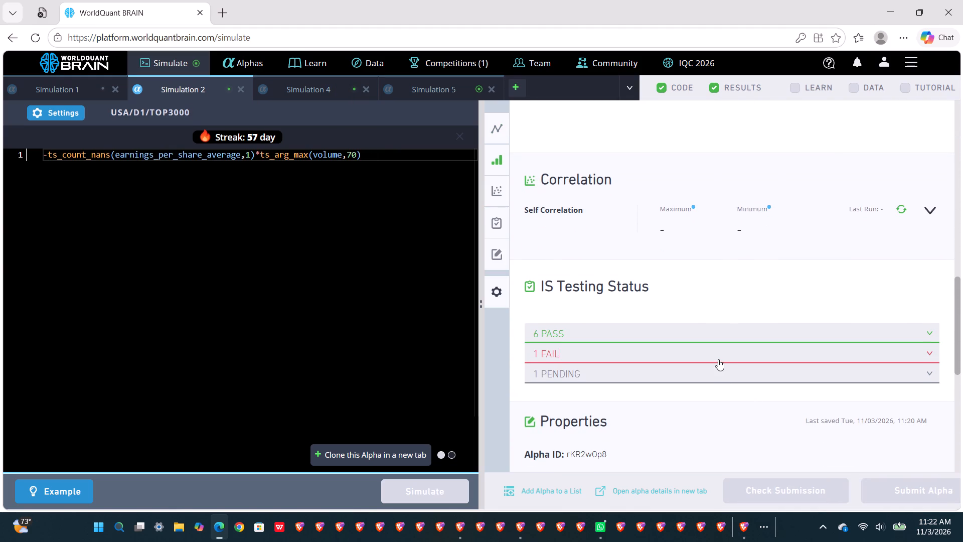
pyautogui.click(903, 207)
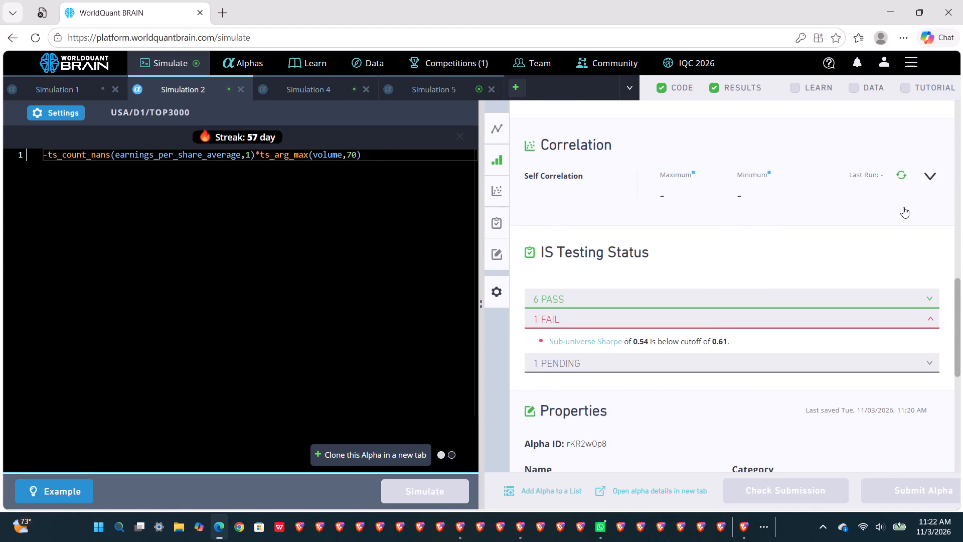
pyautogui.click(900, 173)
# In Simulation 2, set the ts_arg_max lookback on volume to 60 and the ts_count_nans lookback to 2, and simulate the alpha.
pyautogui.click(352, 156)
pyautogui.press('BackSpace')
pyautogui.press('6')
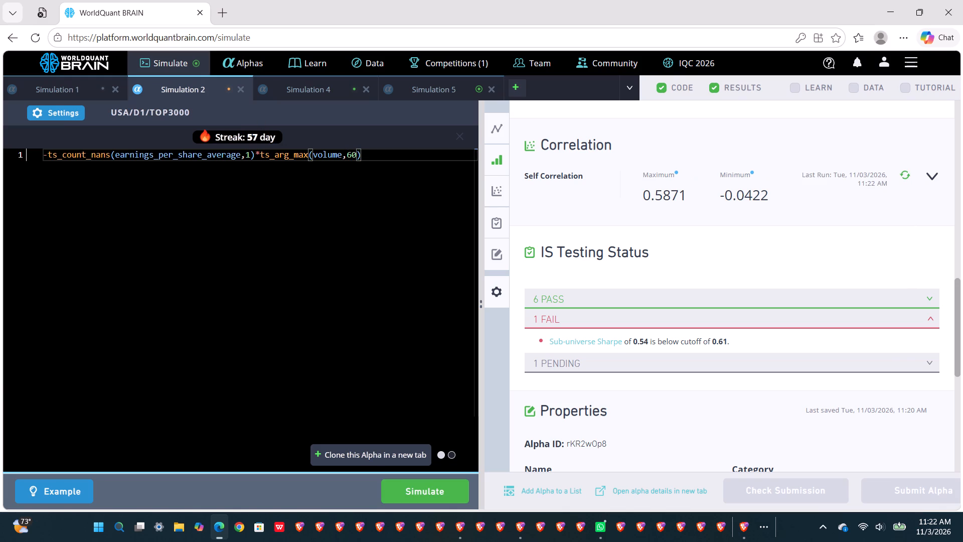
pyautogui.click(247, 157)
pyautogui.press('Delete')
pyautogui.press('2')
pyautogui.click(410, 485)
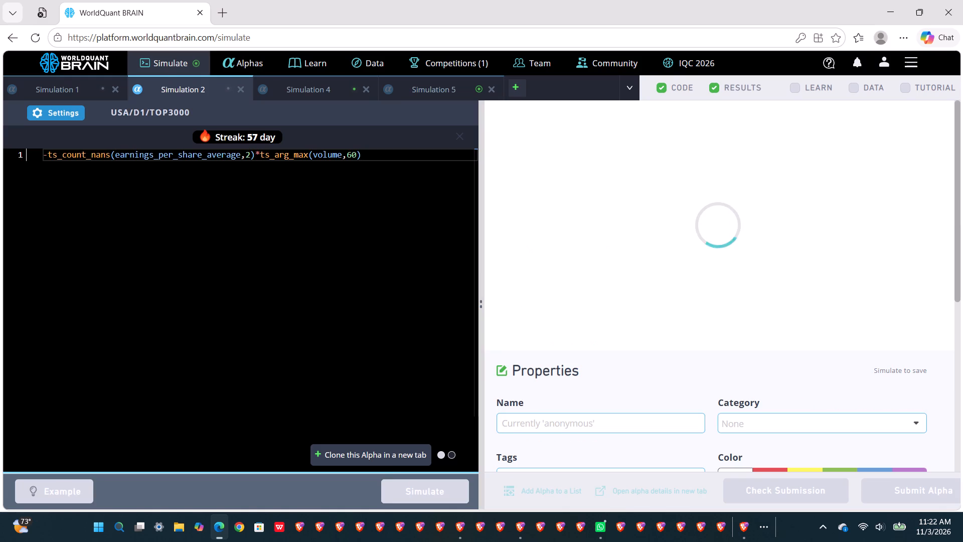
# Clone the Simulation 2 alpha into a new simulation and set its ts_arg_max lookback on volume to 80.
pyautogui.click(362, 464)
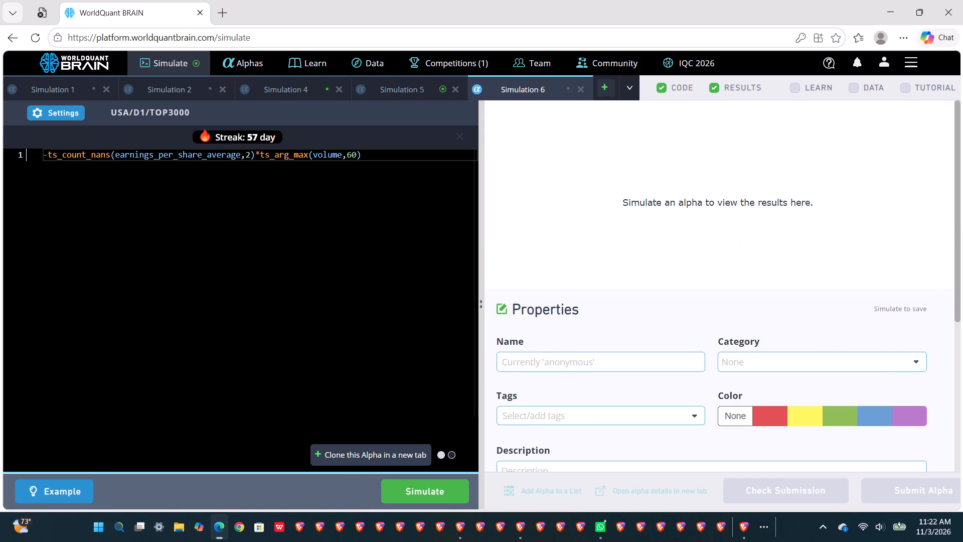
pyautogui.click(353, 158)
pyautogui.press('BackSpace')
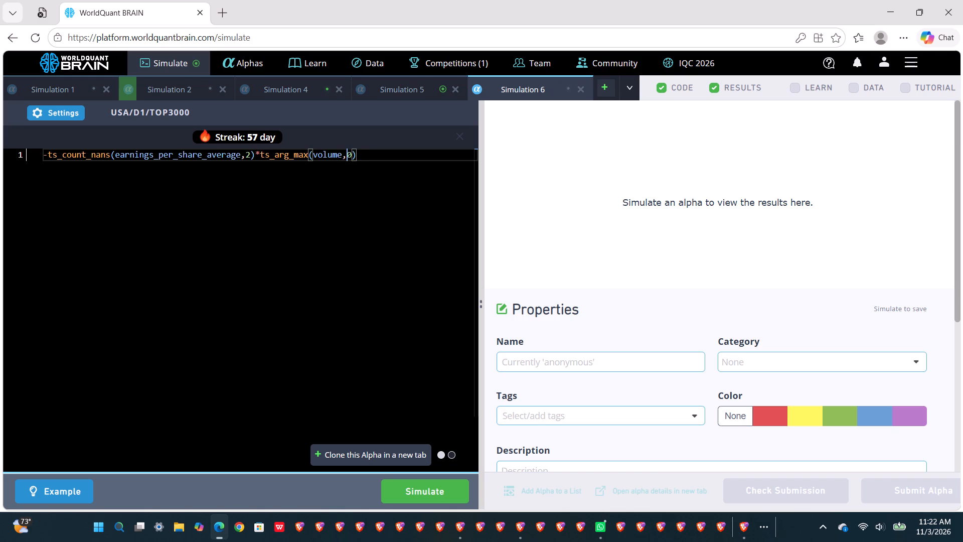
pyautogui.press('8')
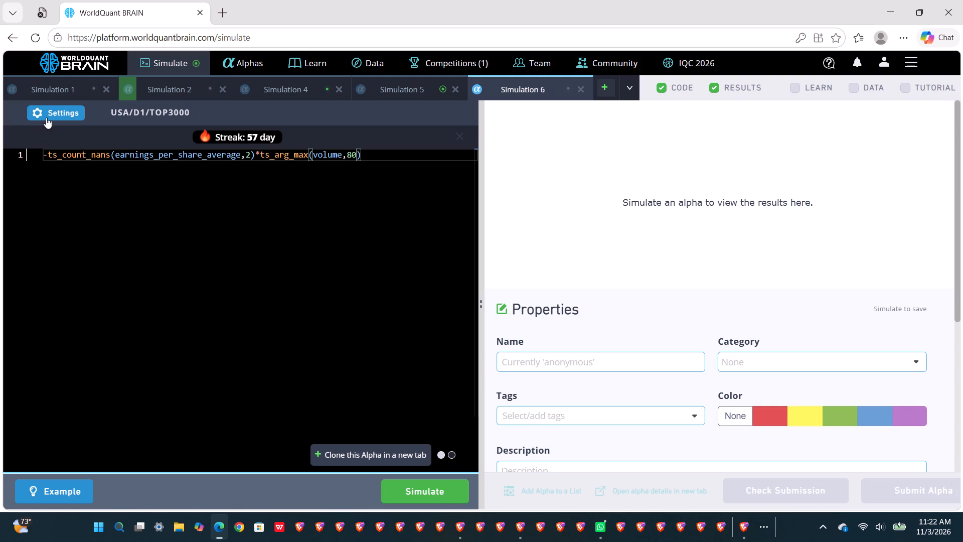
# Set the cloned alpha's decay to 8, apply the settings and simulate it.
pyautogui.click(46, 117)
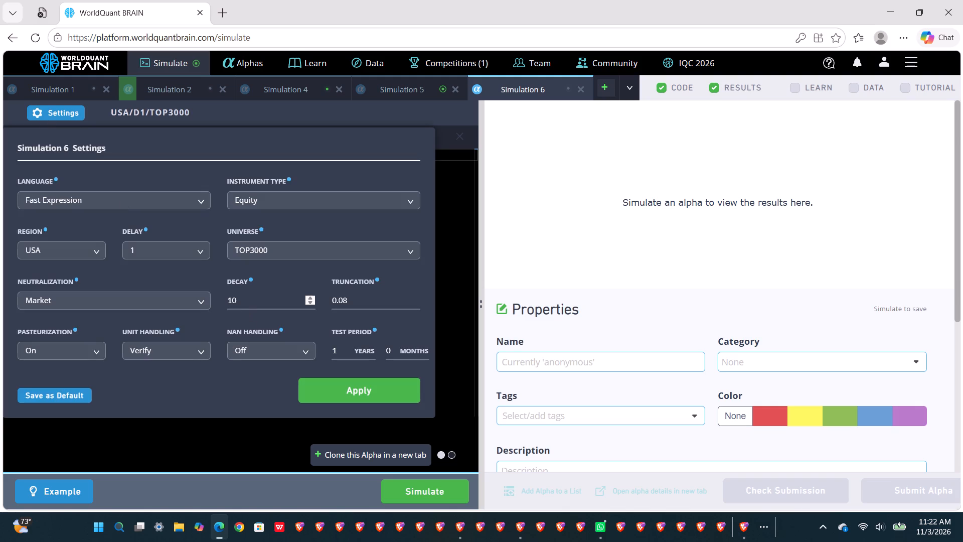
pyautogui.click(248, 308)
pyautogui.press('BackSpace')
pyautogui.press('BackSpace')
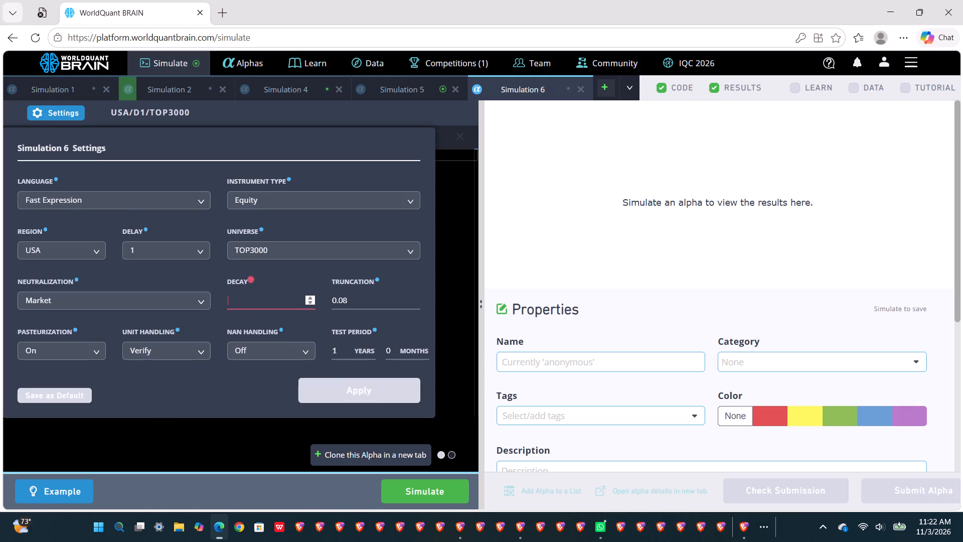
pyautogui.press('8')
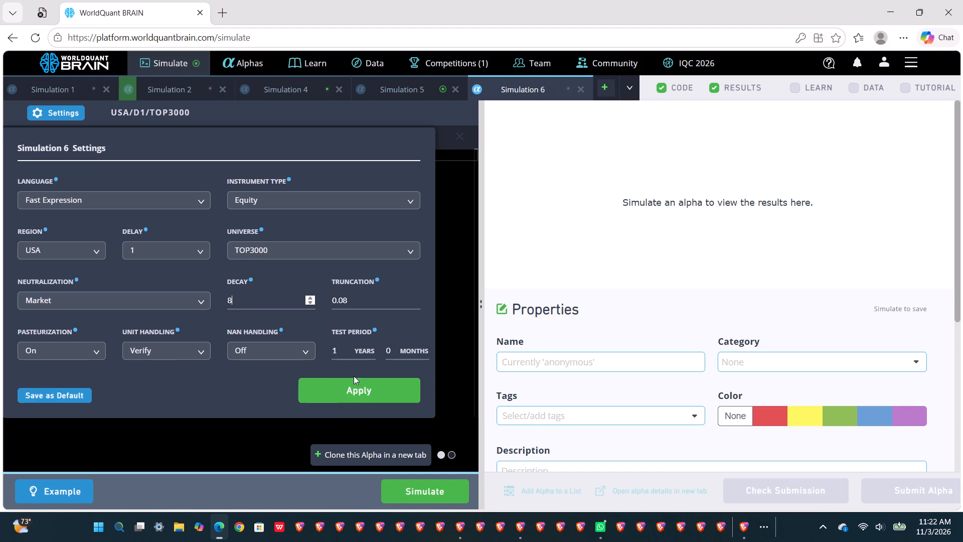
pyautogui.click(354, 384)
pyautogui.click(406, 489)
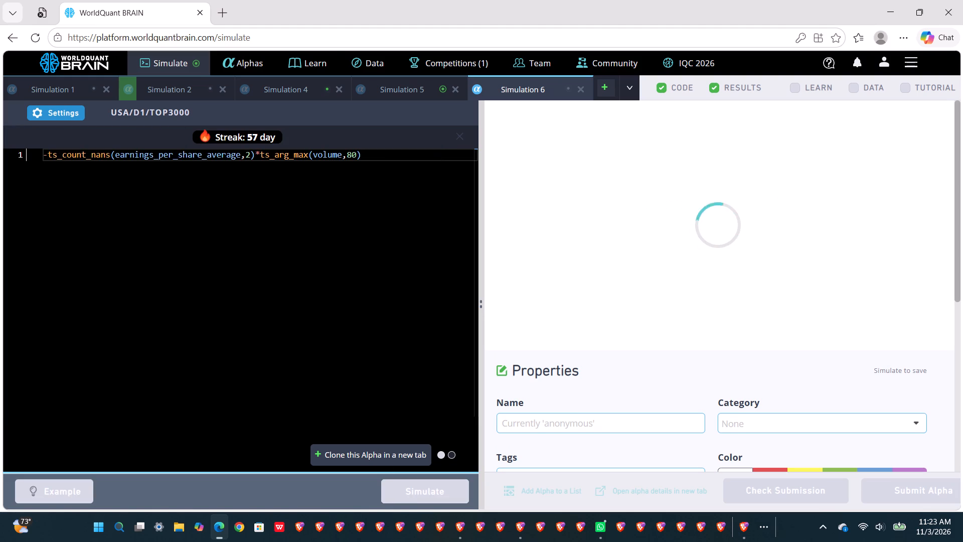
# Reorder the simulations so that Simulation 6 sits between Simulation 2 and Simulation 4.
pyautogui.click(294, 94)
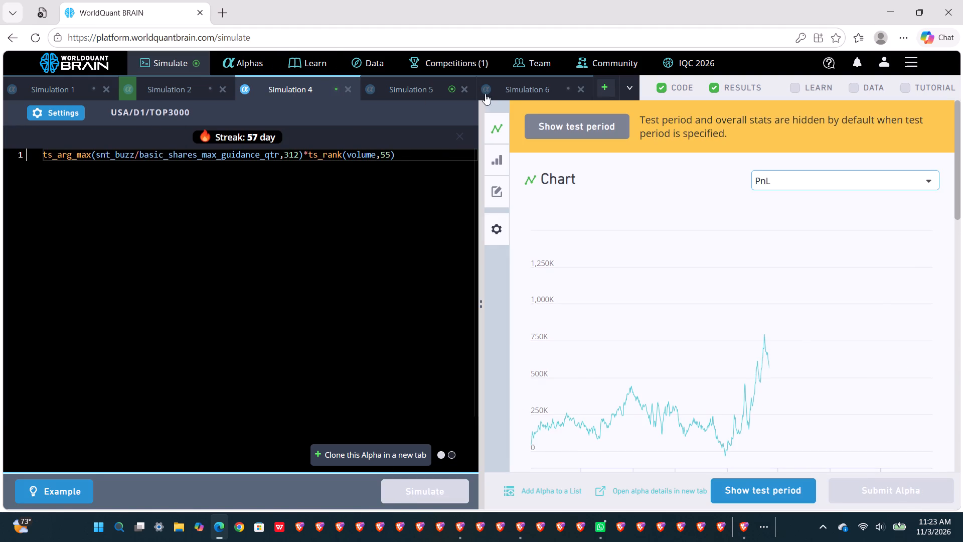
pyautogui.moveTo(519, 87); pyautogui.dragTo(263, 95)
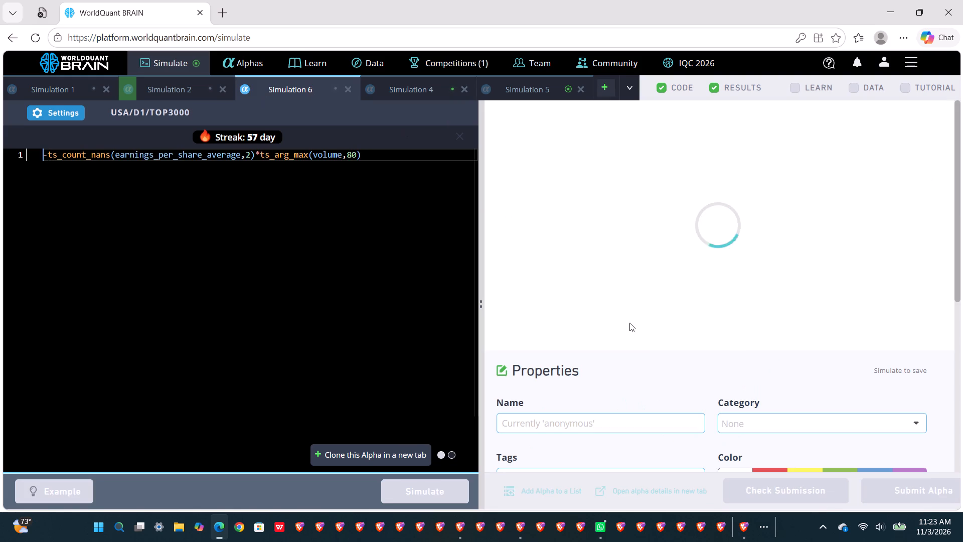
pyautogui.scroll(-1, 685, 384)
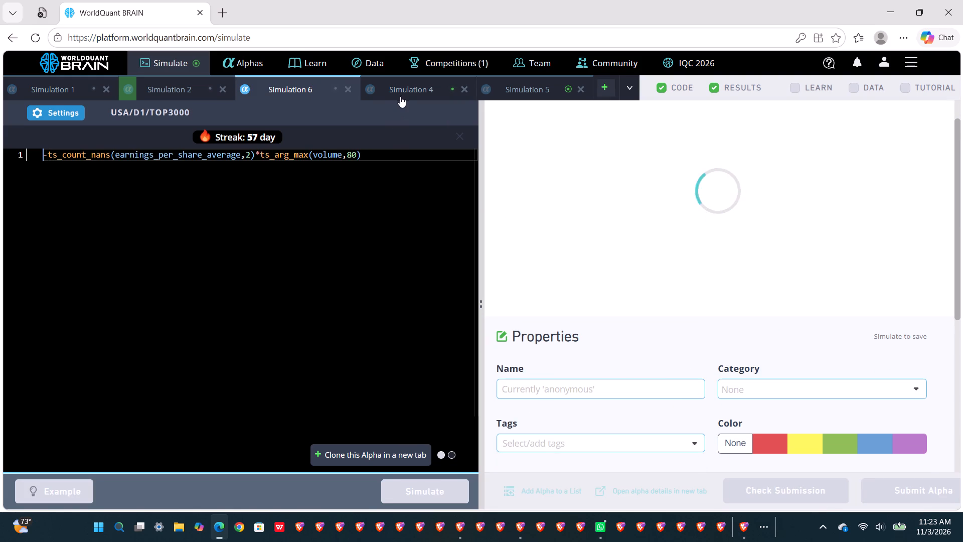
# Open Simulation 4 and reload the WorldQuant BRAIN simulation page.
pyautogui.click(401, 95)
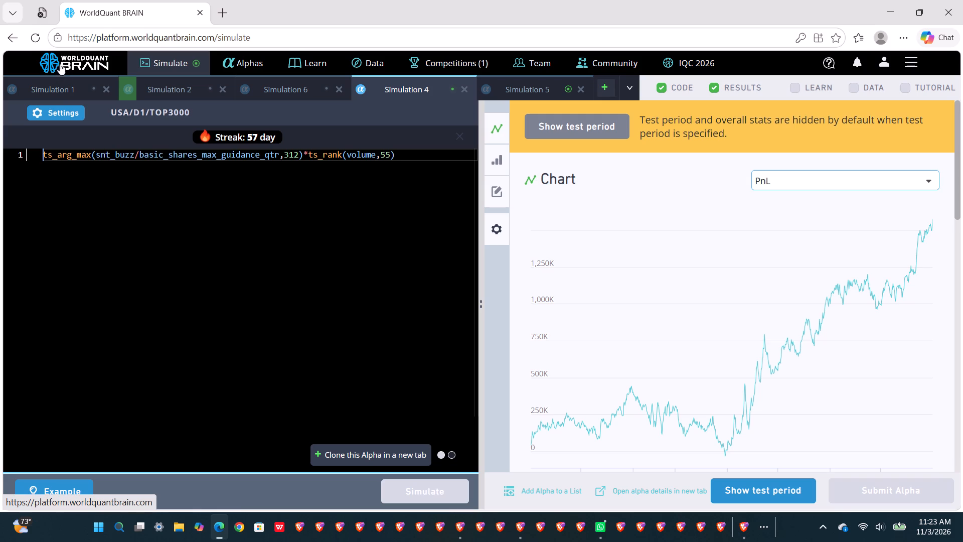
pyautogui.click(35, 36)
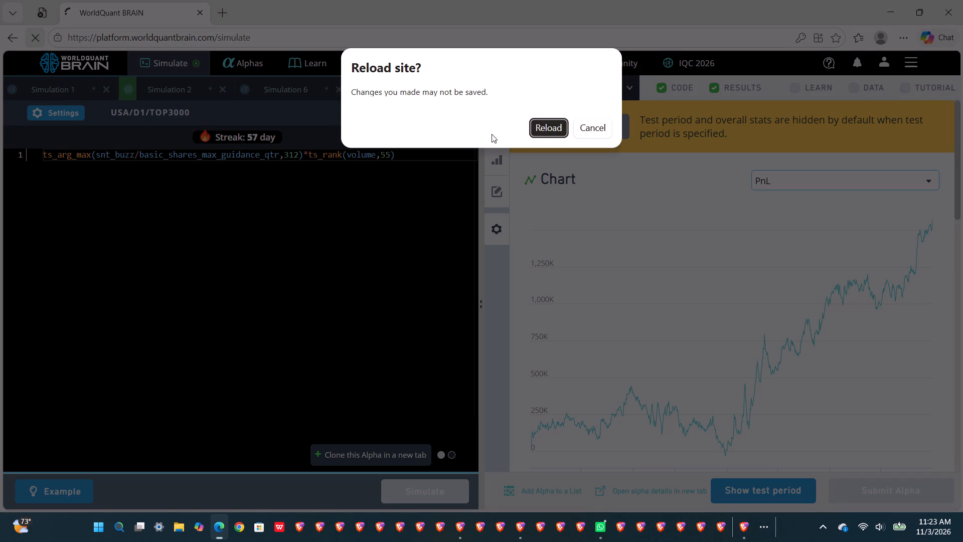
pyautogui.click(553, 125)
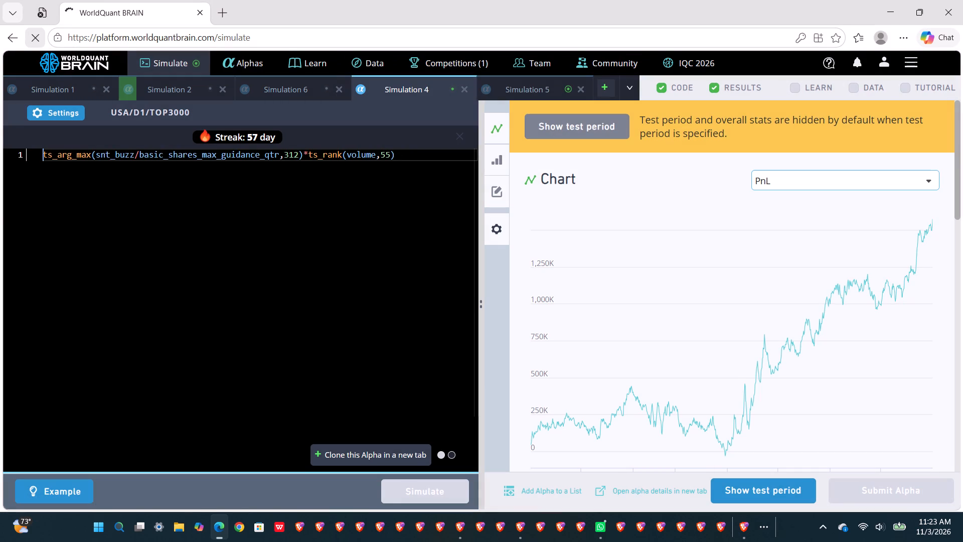
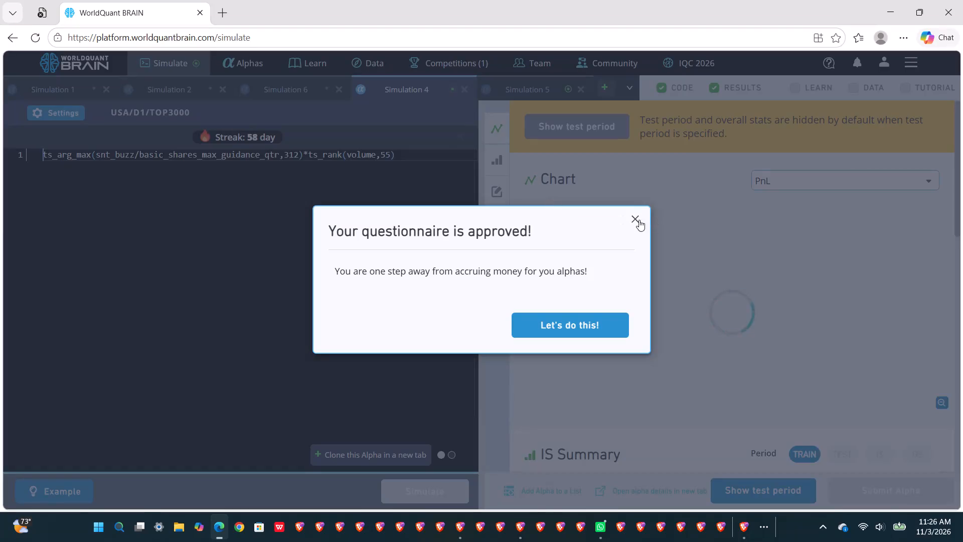
# Dismiss the questionnaire approval popup and the WhatsApp notifications covering the simulation page.
pyautogui.click(635, 218)
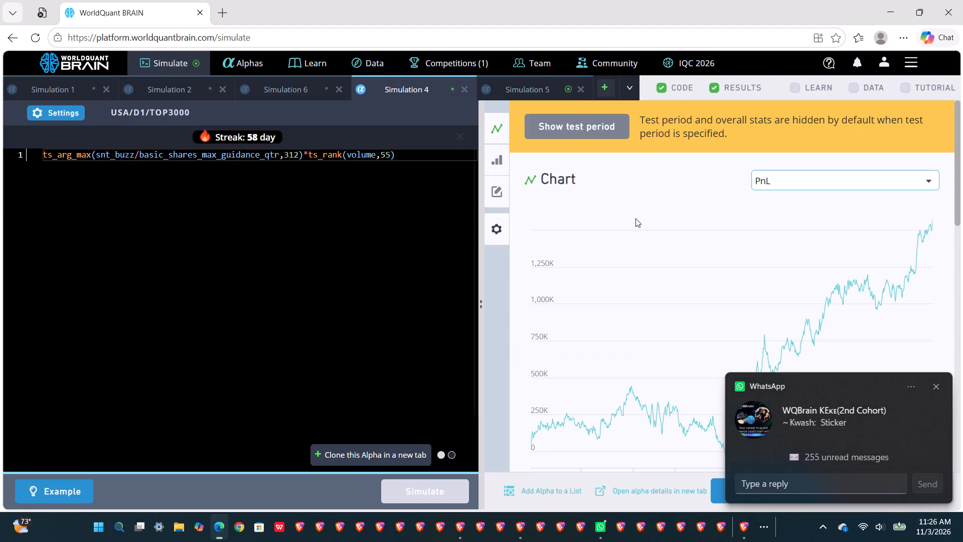
pyautogui.click(939, 384)
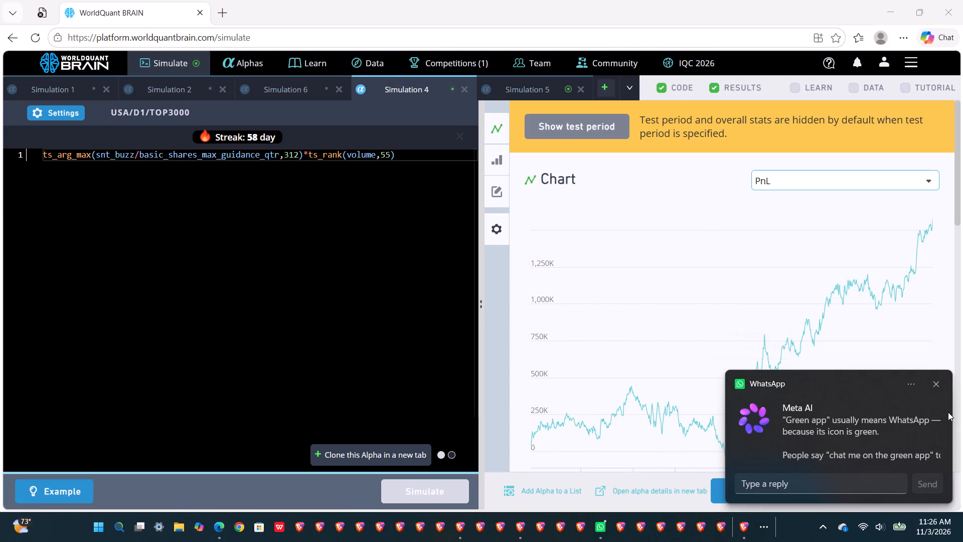
pyautogui.click(935, 382)
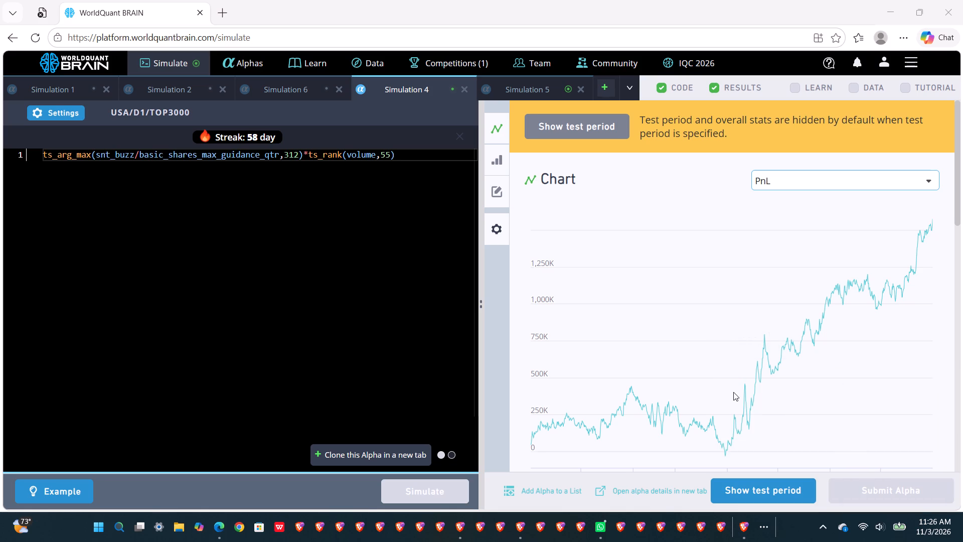
# Simulate the Simulation 2 alpha and the Simulation 6 alpha again with their existing expressions.
pyautogui.click(168, 81)
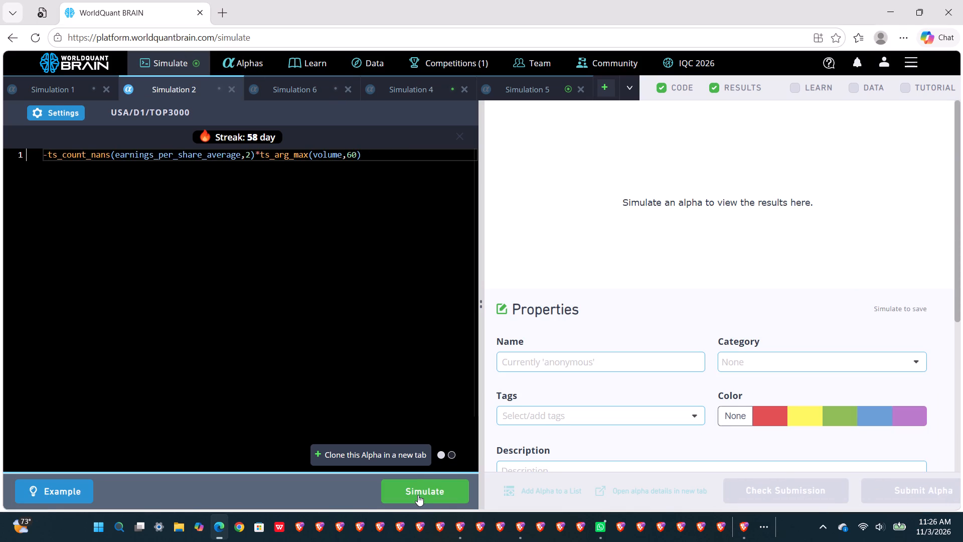
pyautogui.click(418, 495)
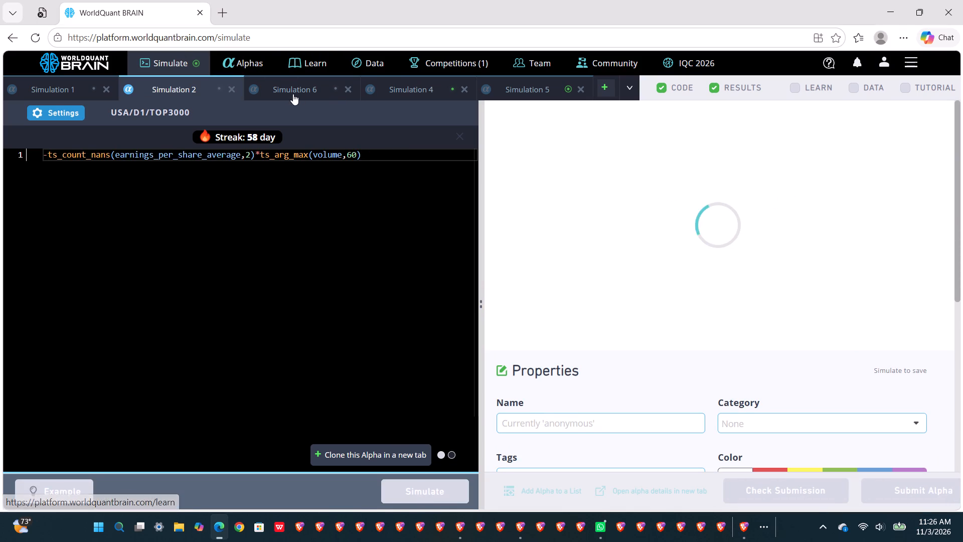
pyautogui.click(293, 94)
pyautogui.click(429, 497)
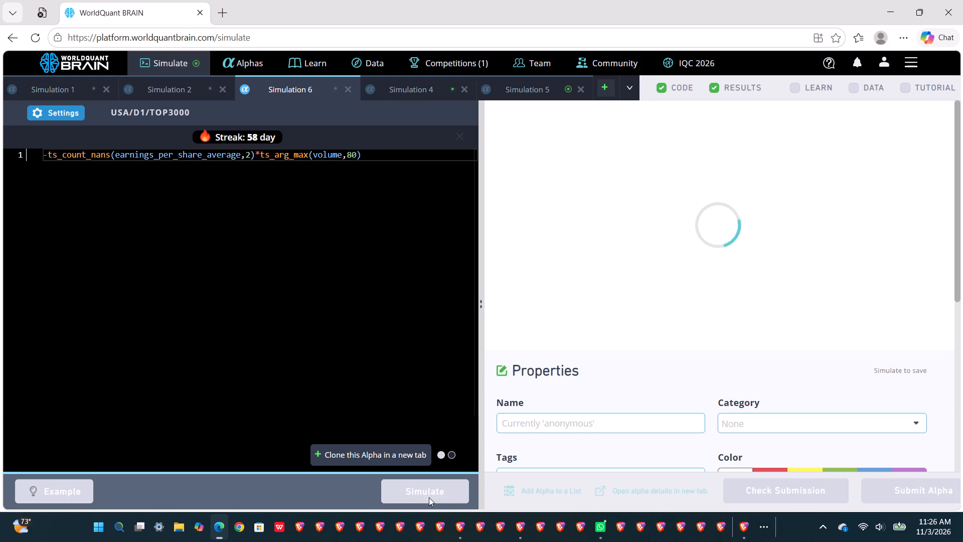
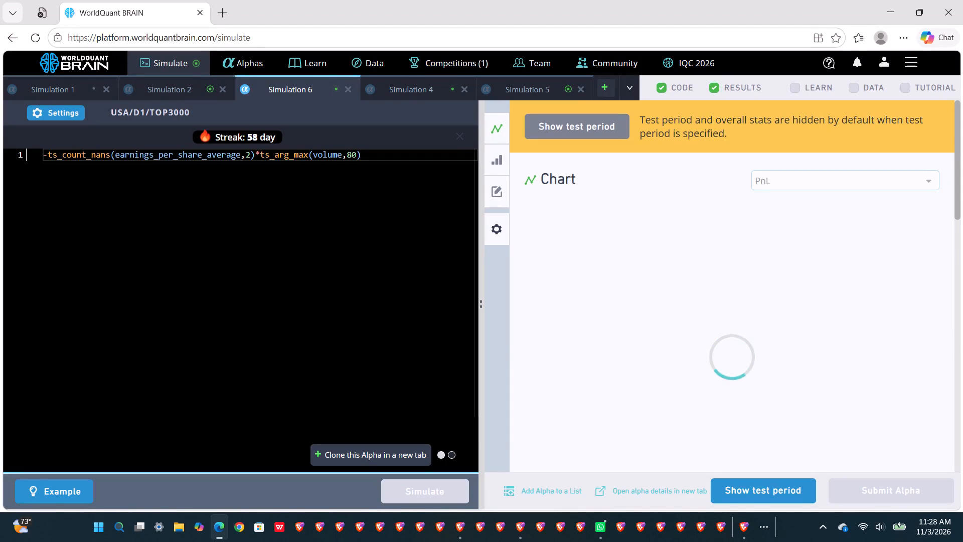
# Show Simulation 6's test period, run its self-correlation check and review the passed and failed IS tests.
pyautogui.click(761, 493)
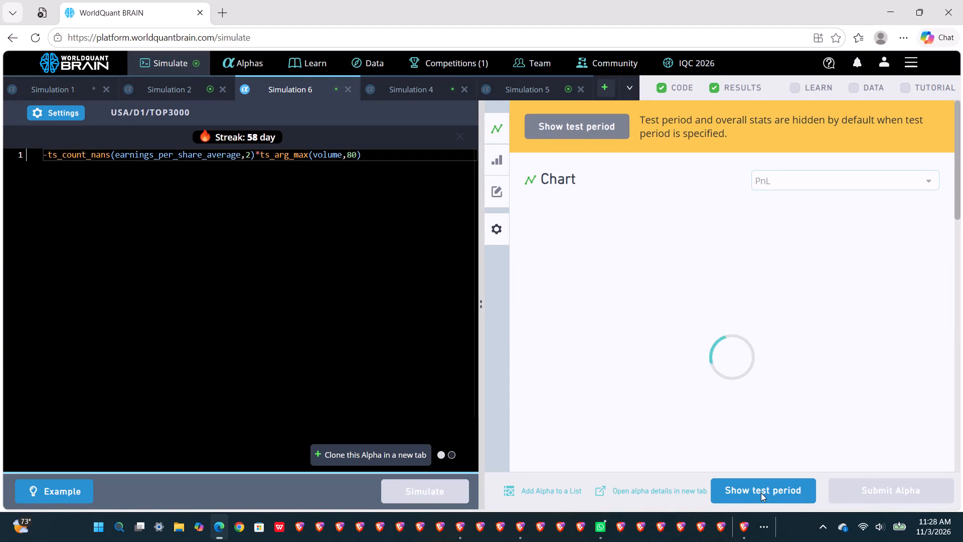
pyautogui.scroll(-4, 716, 388)
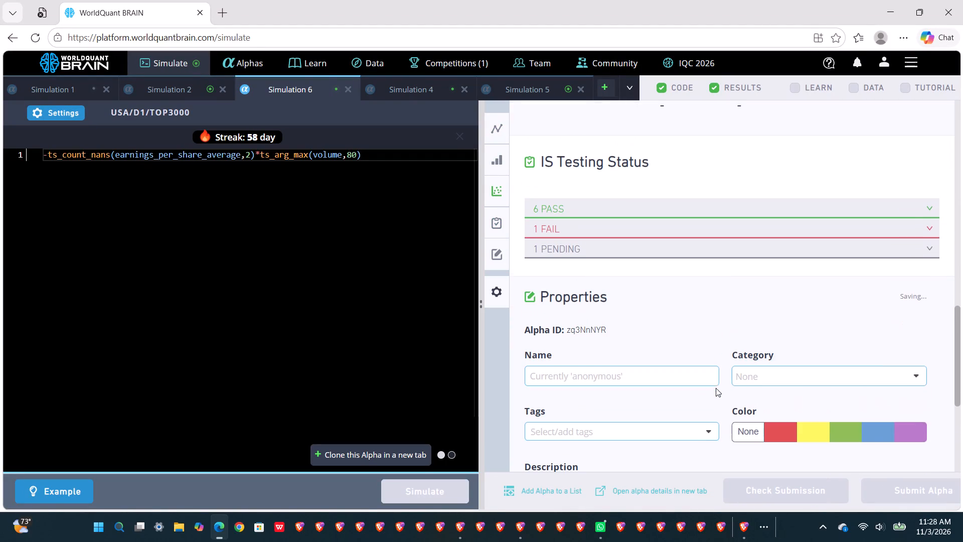
pyautogui.click(654, 220)
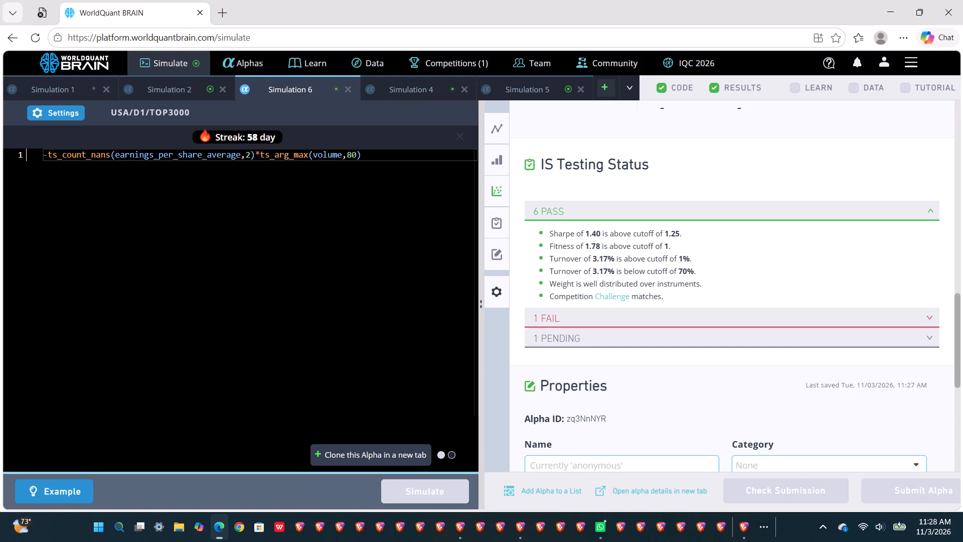
pyautogui.scroll(3, 611, 238)
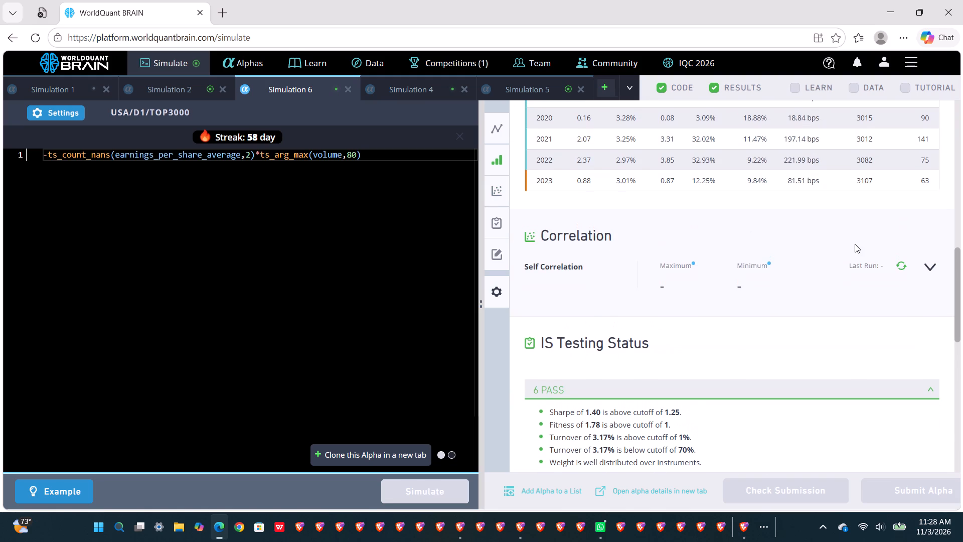
pyautogui.click(900, 270)
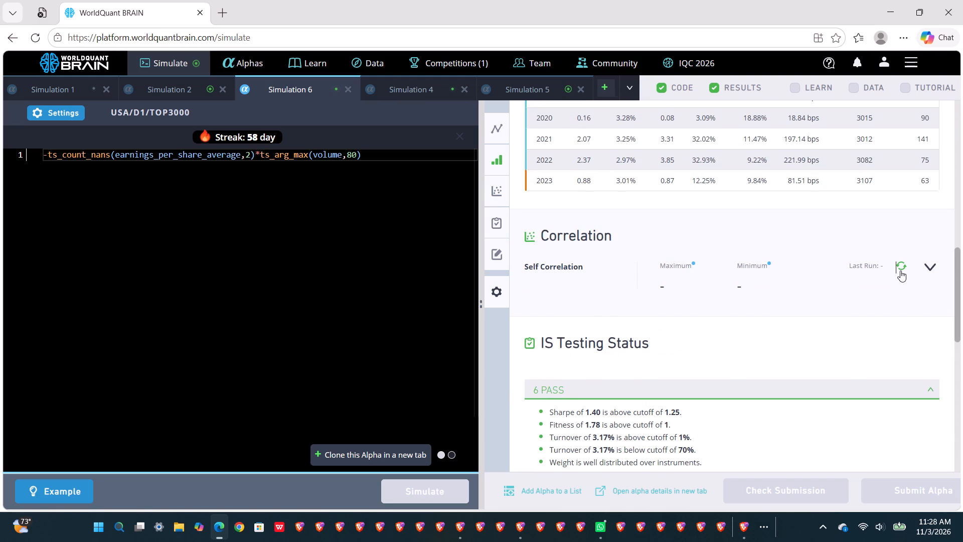
pyautogui.click(901, 268)
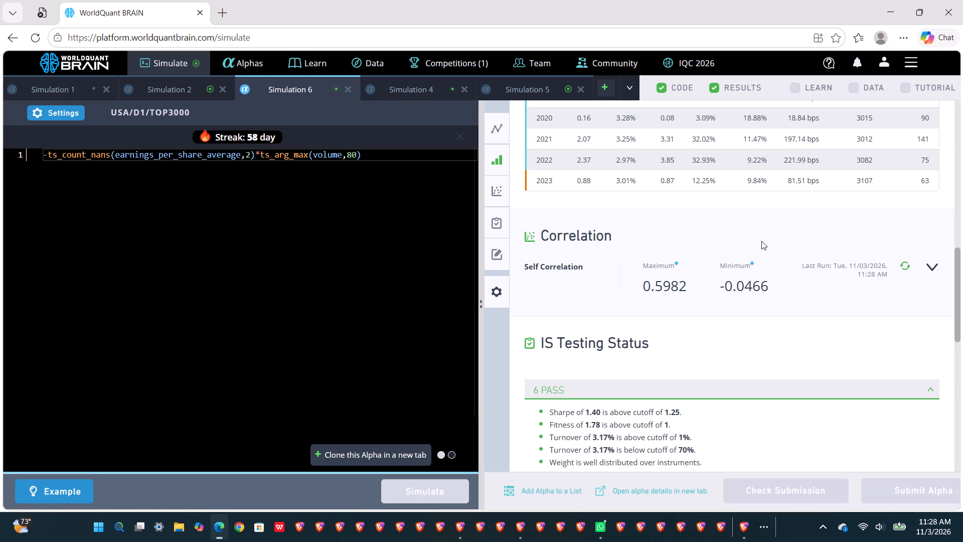
pyautogui.scroll(-3, 698, 281)
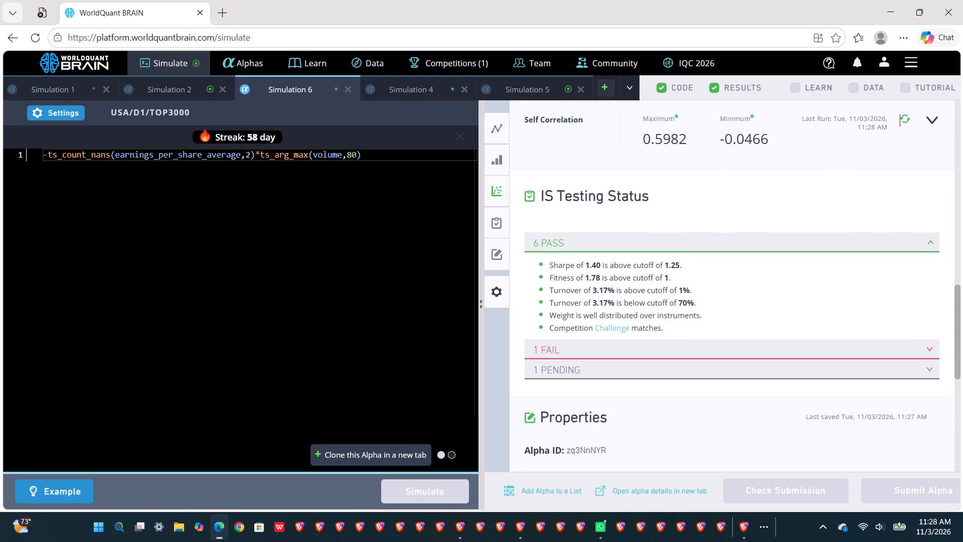
pyautogui.click(579, 348)
pyautogui.click(579, 348)
# Set Simulation 6's decay to 13, apply the settings and simulate the alpha again.
pyautogui.click(57, 114)
pyautogui.click(256, 299)
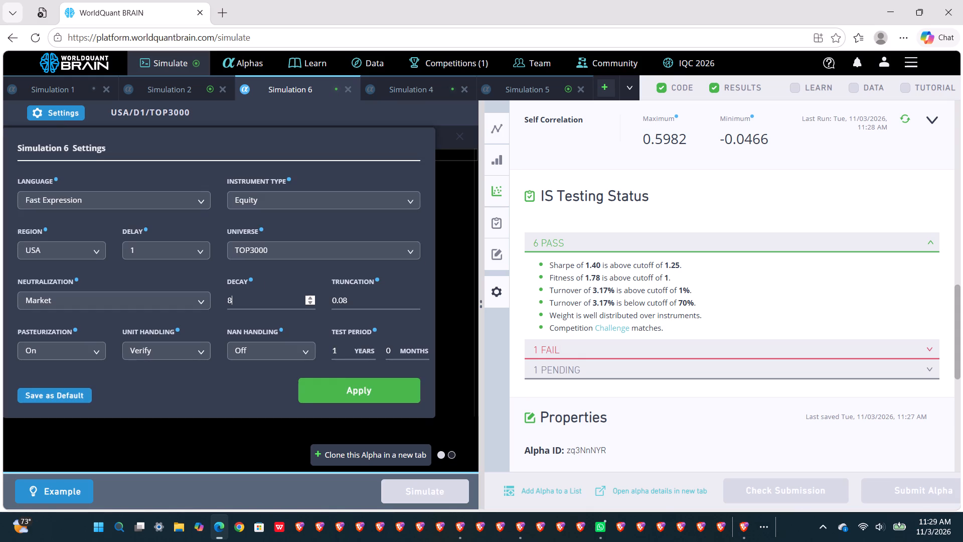
pyautogui.press('BackSpace')
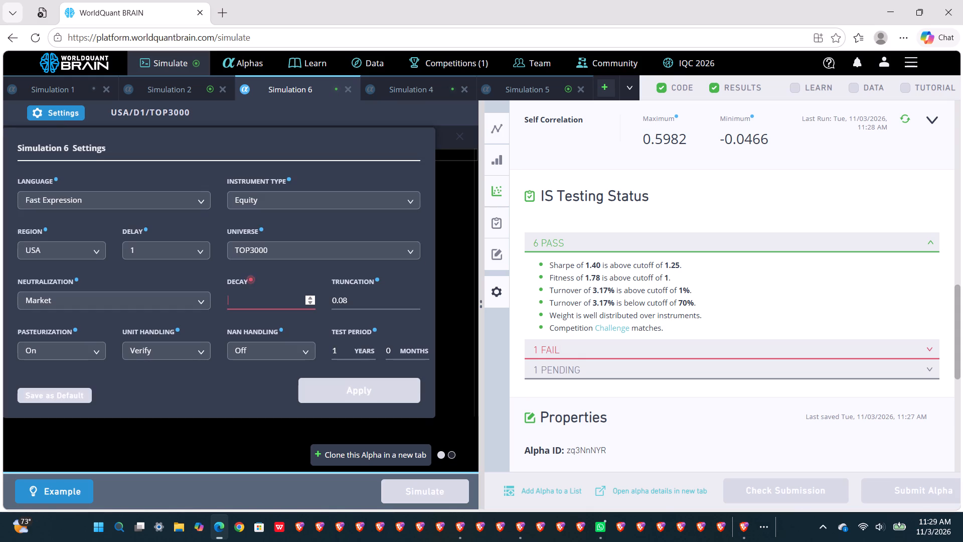
pyautogui.press('1')
pyautogui.press('3')
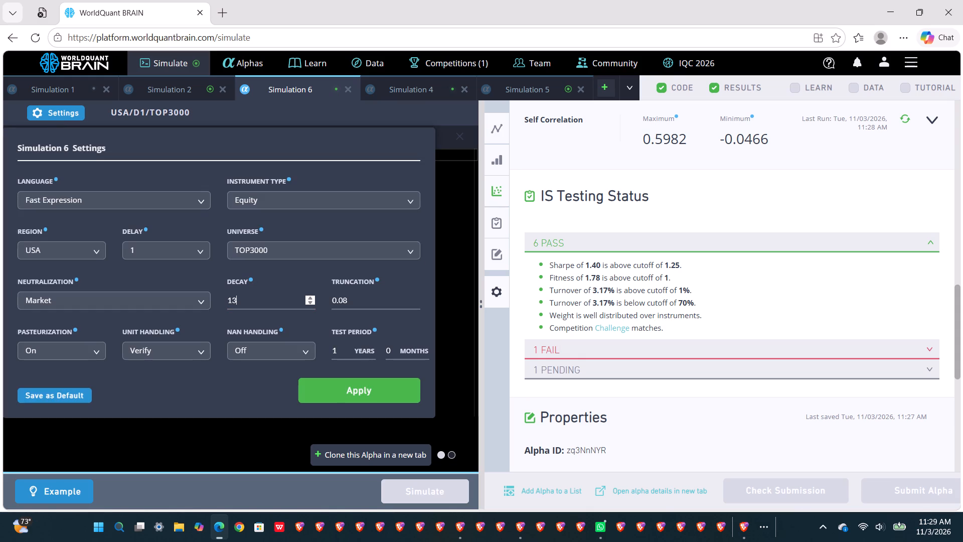
pyautogui.click(344, 379)
pyautogui.click(407, 496)
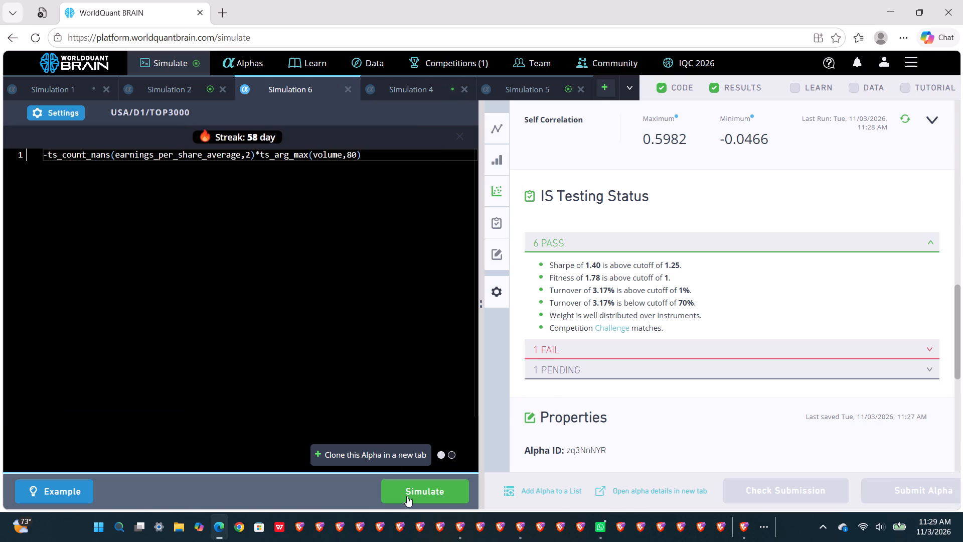
# Open Simulation 2, show its test period, review the failed IS test and run the self-correlation check.
pyautogui.doubleClick(184, 90)
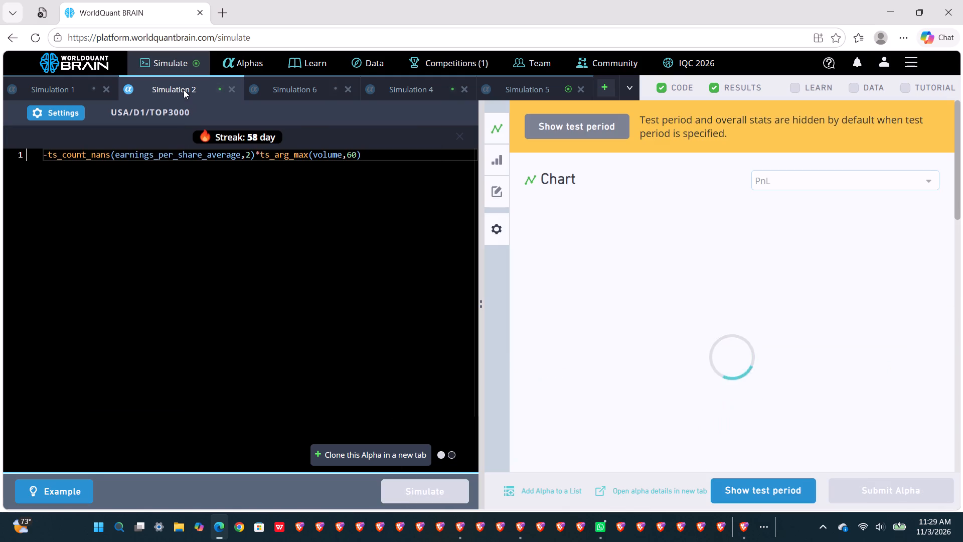
pyautogui.click(750, 497)
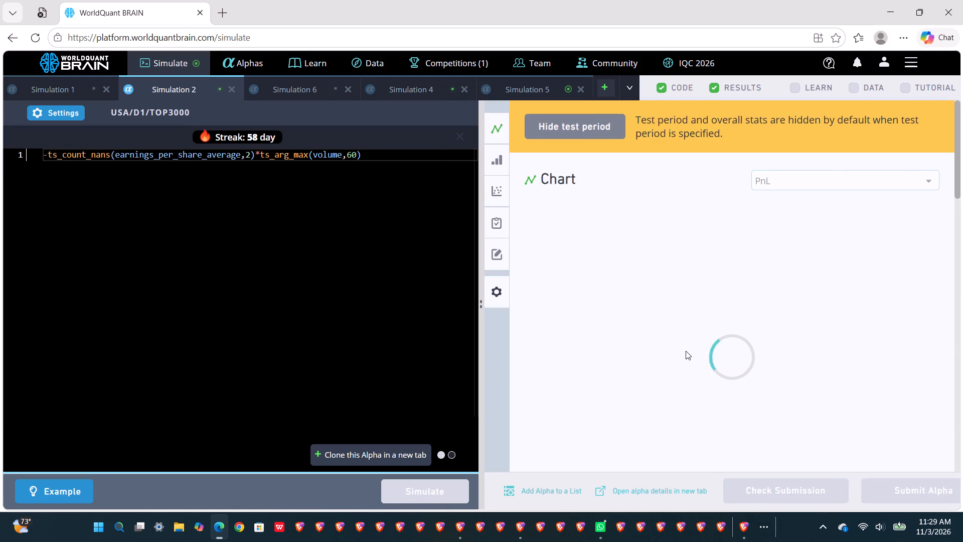
pyautogui.scroll(-7, 686, 351)
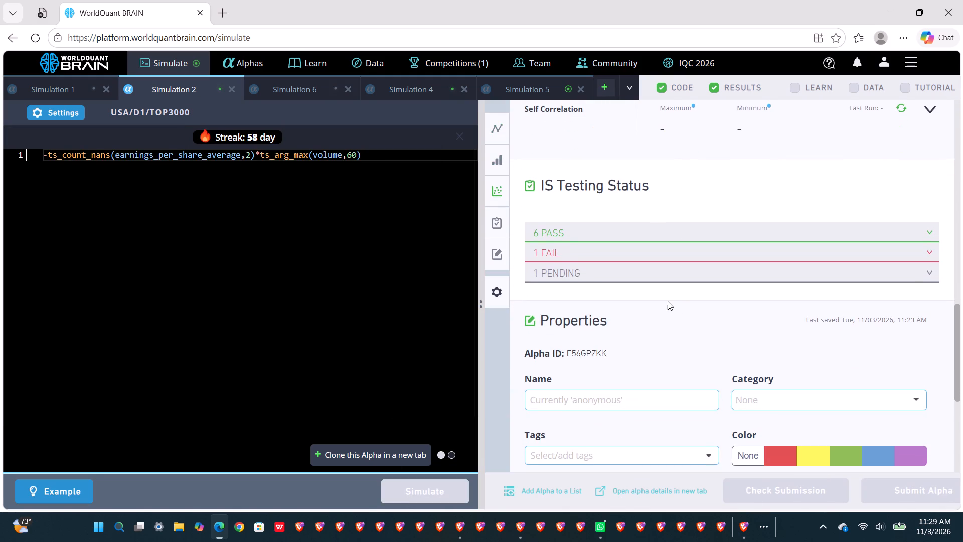
pyautogui.click(651, 261)
pyautogui.scroll(2, 651, 261)
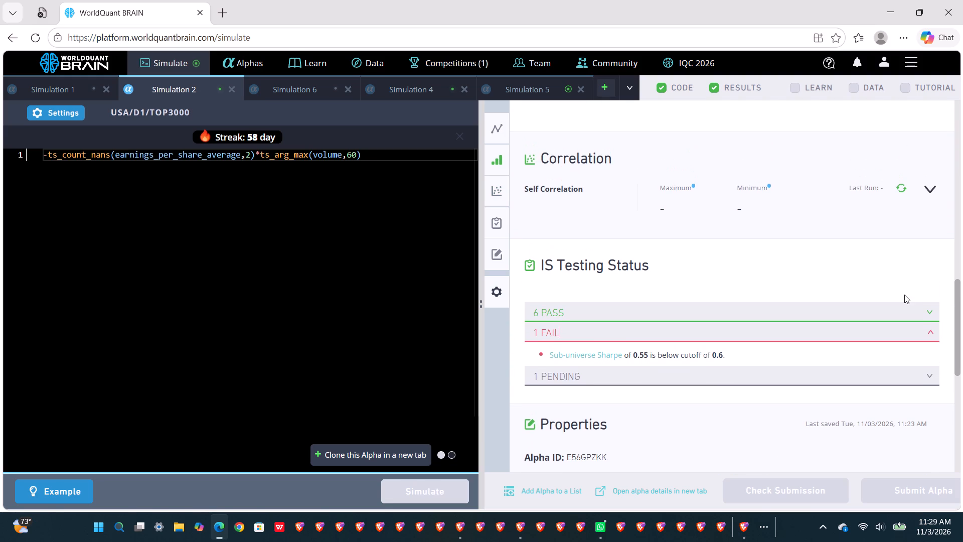
pyautogui.click(903, 190)
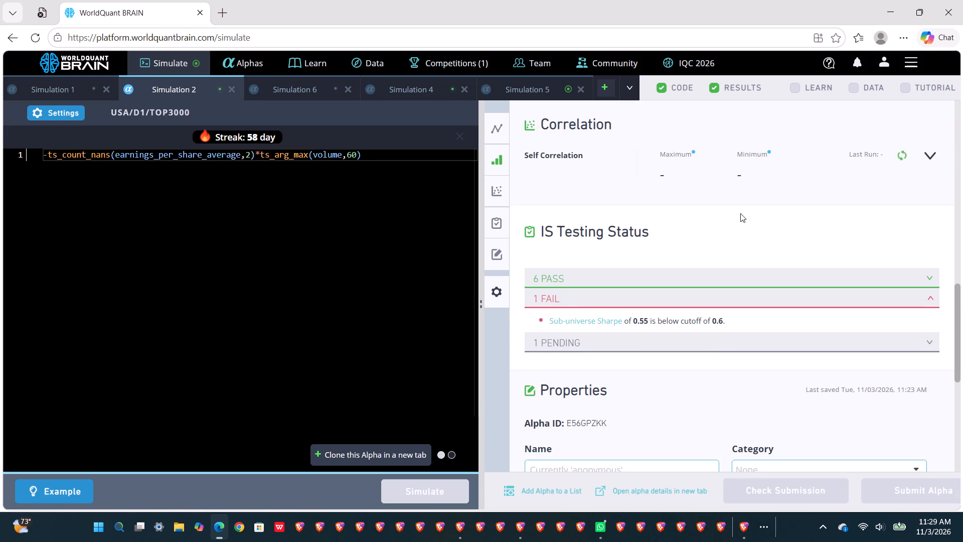
pyautogui.scroll(1, 740, 213)
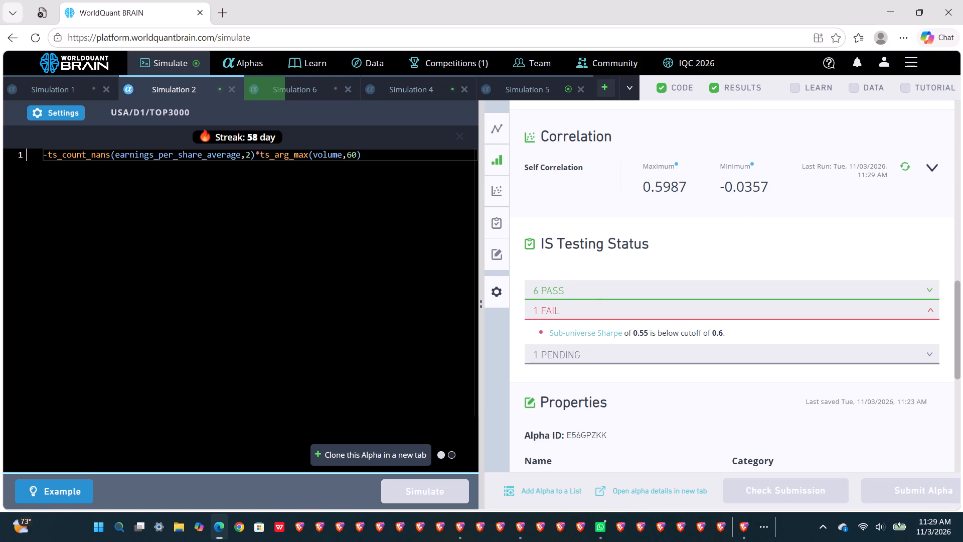
# Turn pasteurization off in Simulation 2's settings, apply them and simulate the alpha again.
pyautogui.moveTo(51, 123); pyautogui.dragTo(51, 116)
pyautogui.click(51, 116)
pyautogui.click(76, 360)
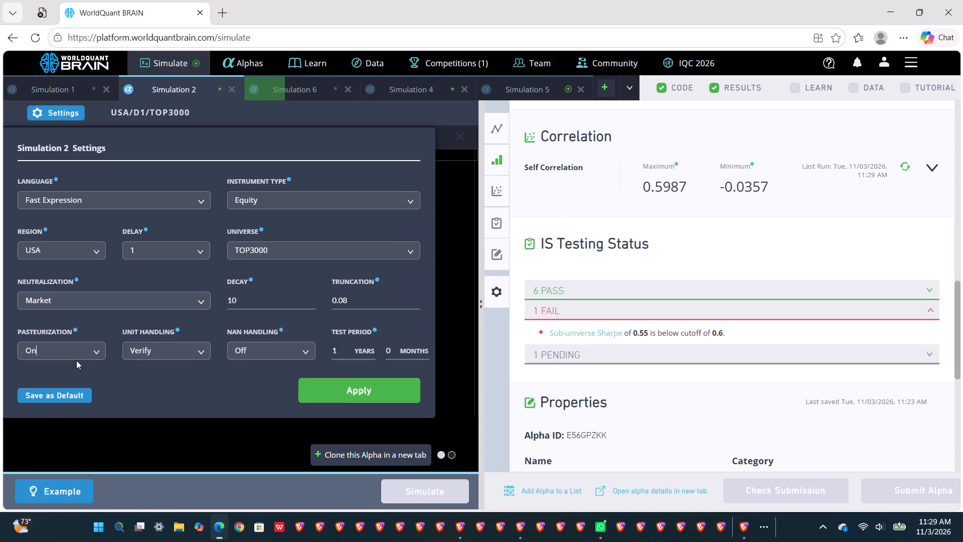
pyautogui.click(66, 352)
pyautogui.click(54, 387)
pyautogui.click(344, 386)
pyautogui.click(431, 496)
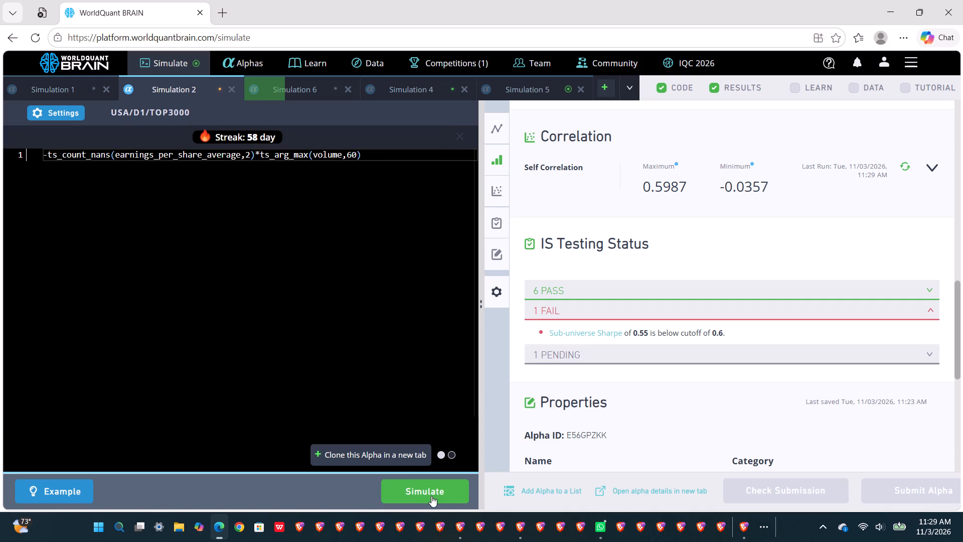
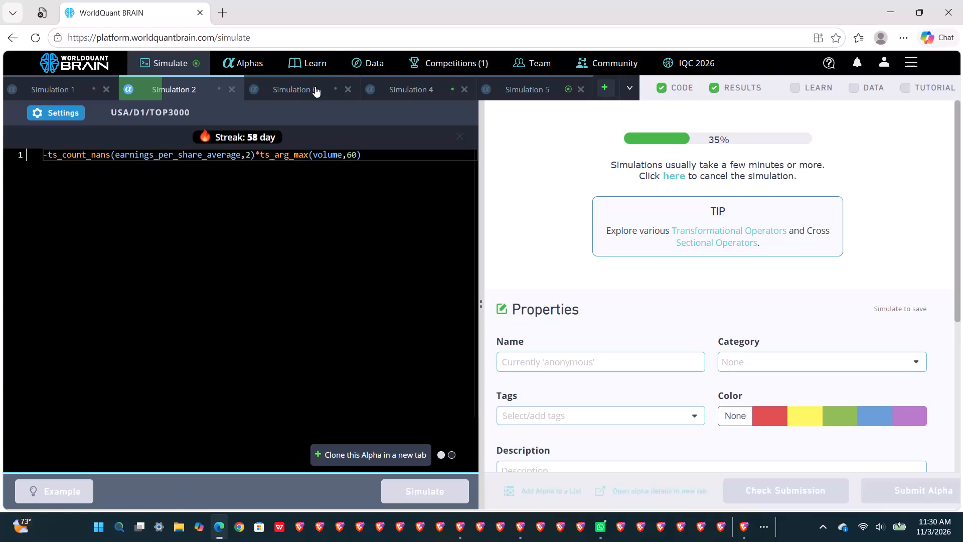
# Open Simulation 6, show its test period once the results load, and review the yearly IS summary and the failed IS test.
pyautogui.click(307, 85)
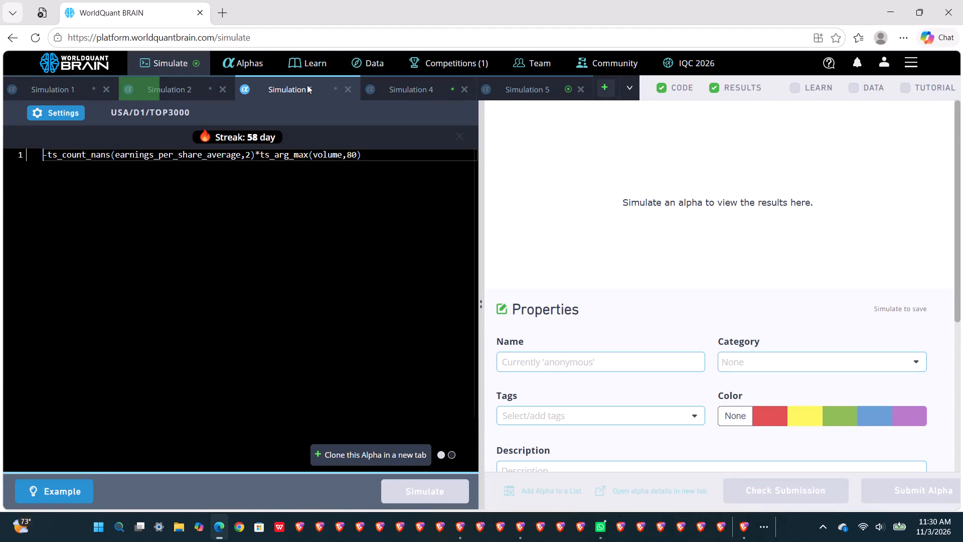
pyautogui.scroll(-4, 611, 341)
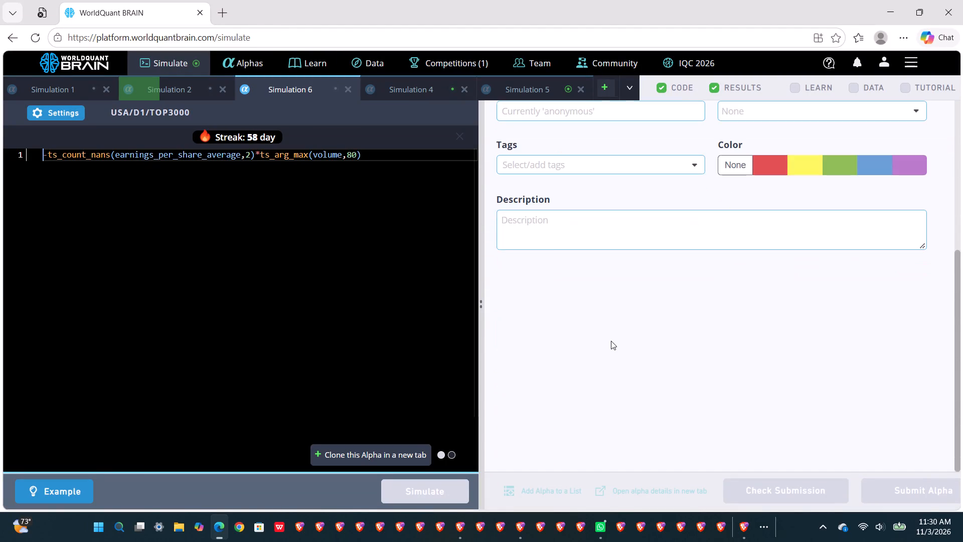
pyautogui.scroll(4, 611, 341)
pyautogui.scroll(-3, 611, 341)
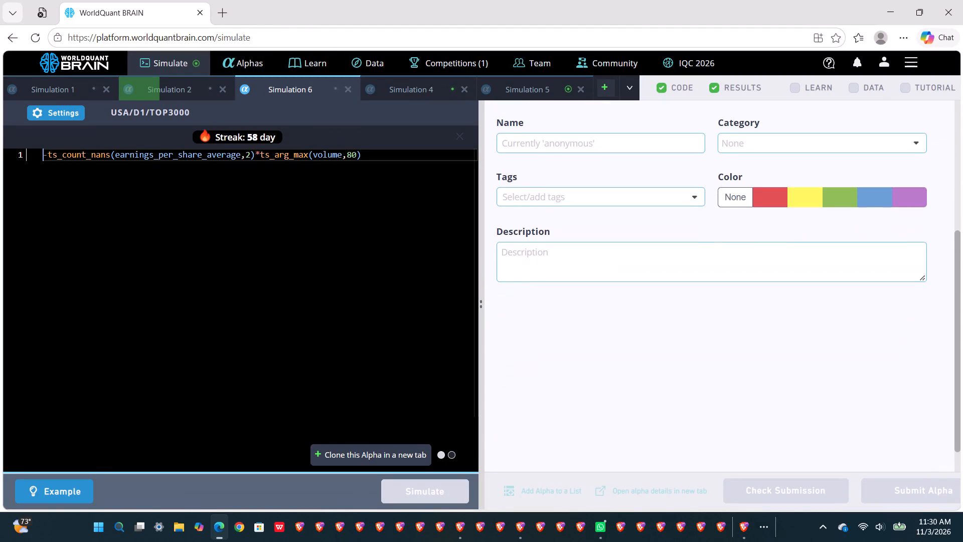
pyautogui.scroll(-1, 611, 341)
pyautogui.scroll(1, 611, 341)
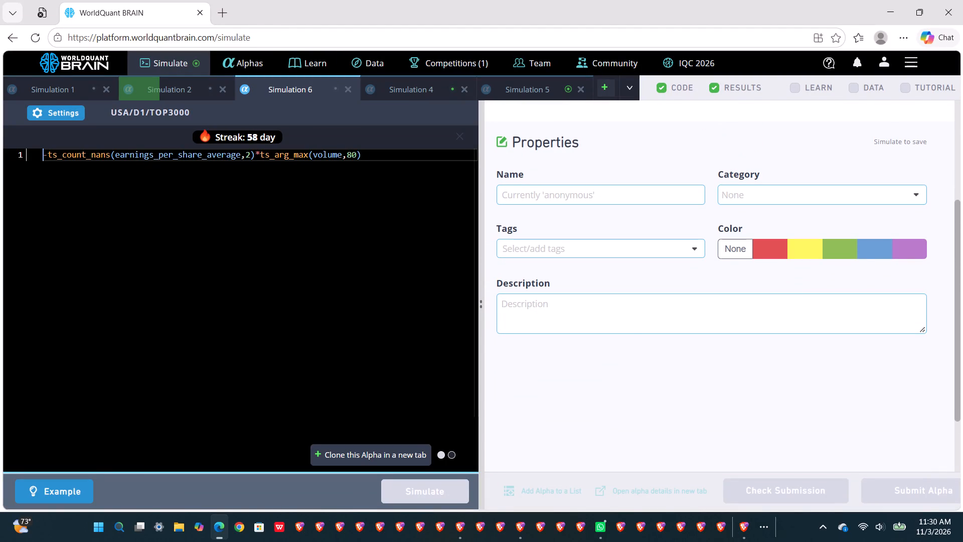
pyautogui.scroll(1, 663, 298)
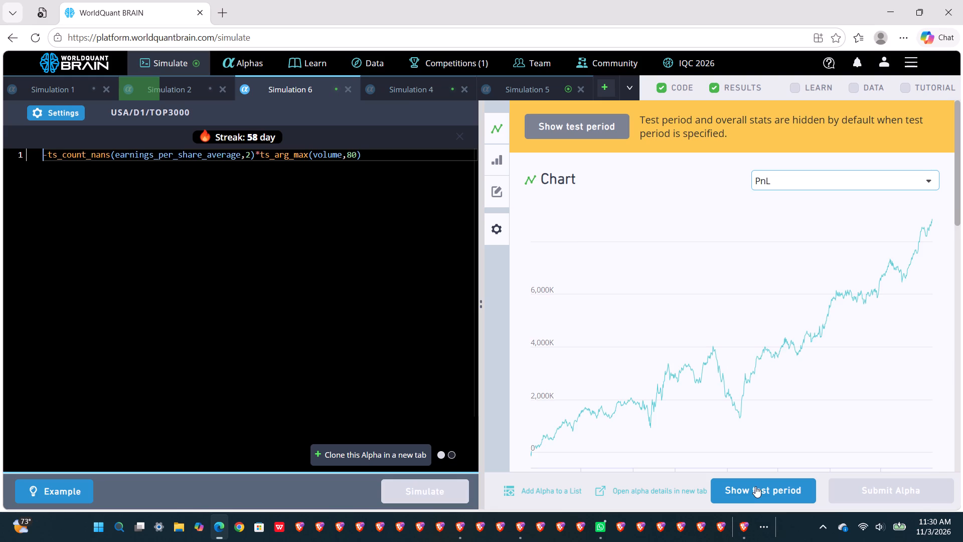
pyautogui.click(755, 486)
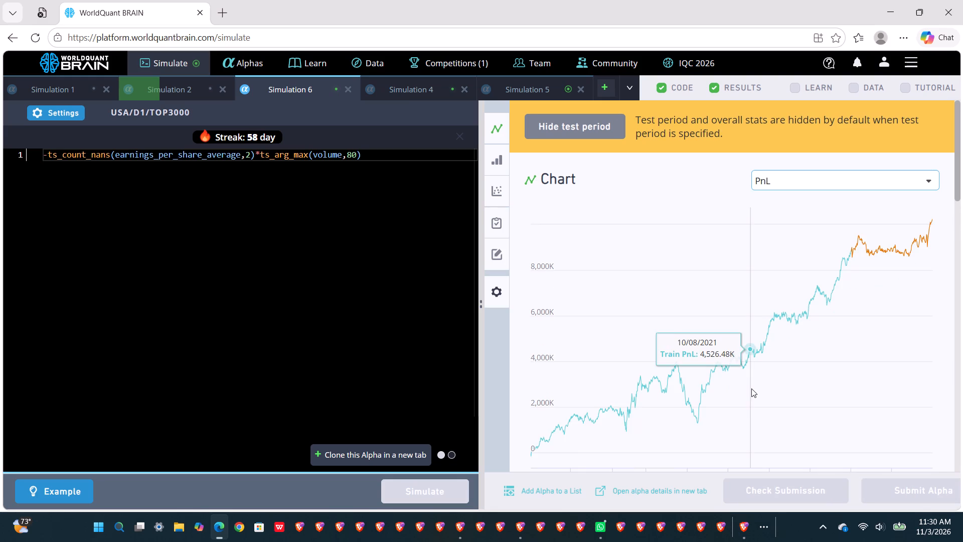
pyautogui.scroll(-5, 751, 388)
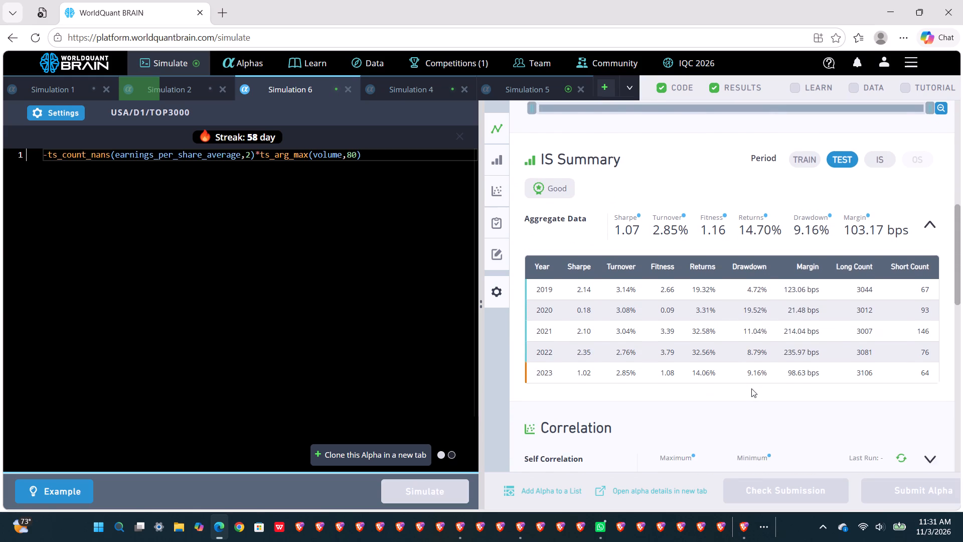
pyautogui.scroll(-4, 751, 388)
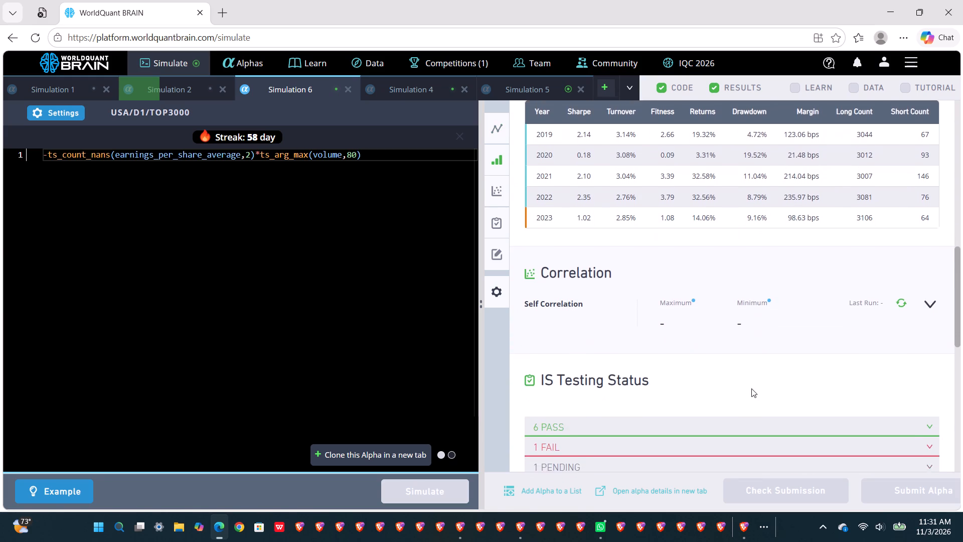
pyautogui.scroll(-1, 751, 388)
pyautogui.click(680, 308)
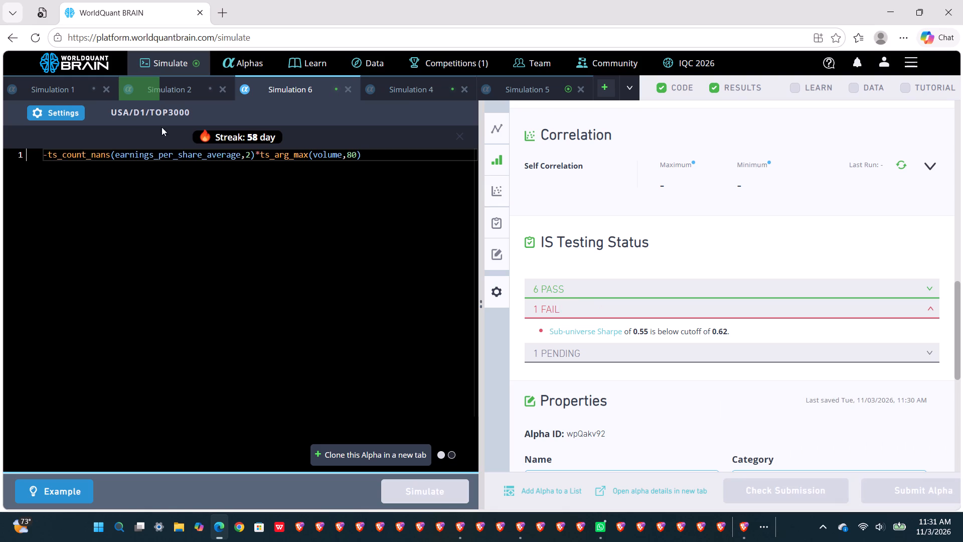
# Set Simulation 6's decay to 17, apply the settings and simulate the alpha again.
pyautogui.click(70, 112)
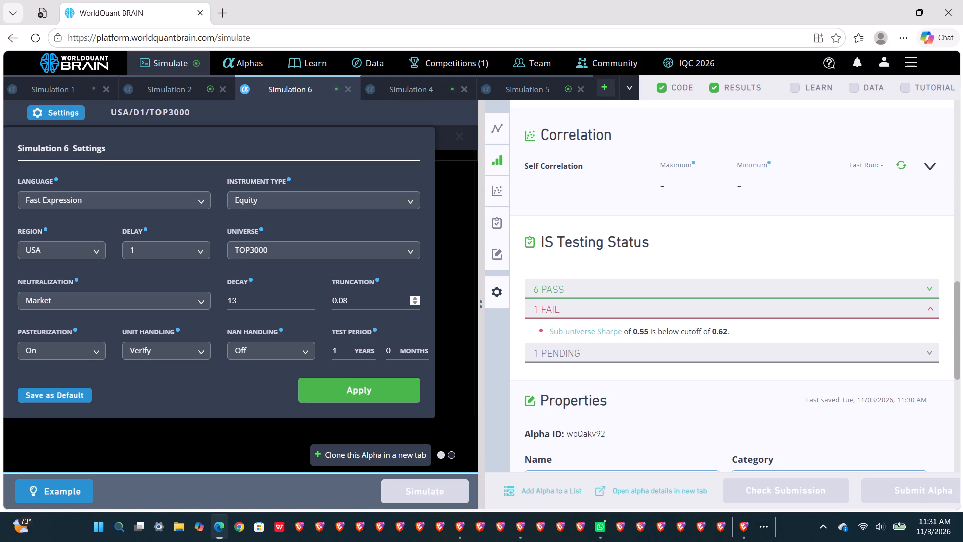
pyautogui.click(237, 306)
pyautogui.moveTo(278, 327); pyautogui.dragTo(245, 305)
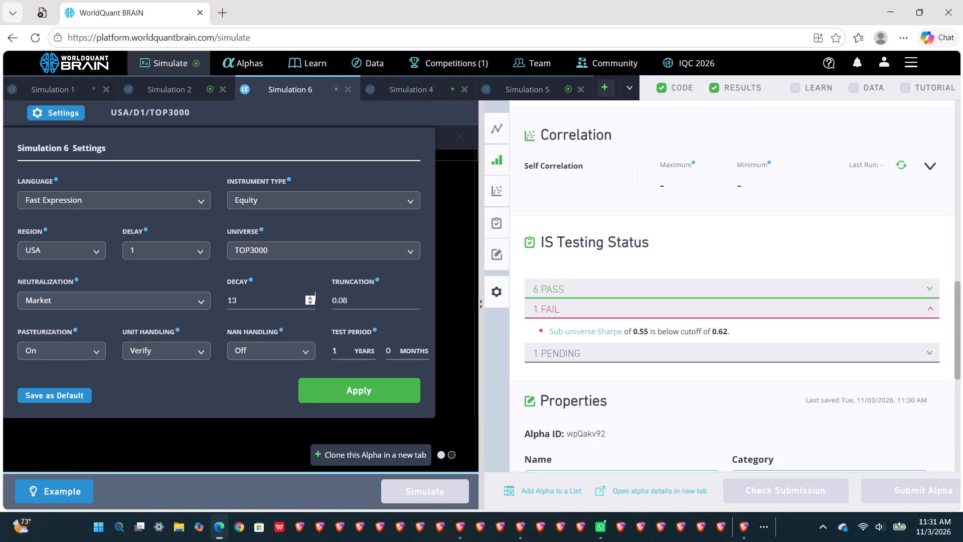
pyautogui.click(245, 305)
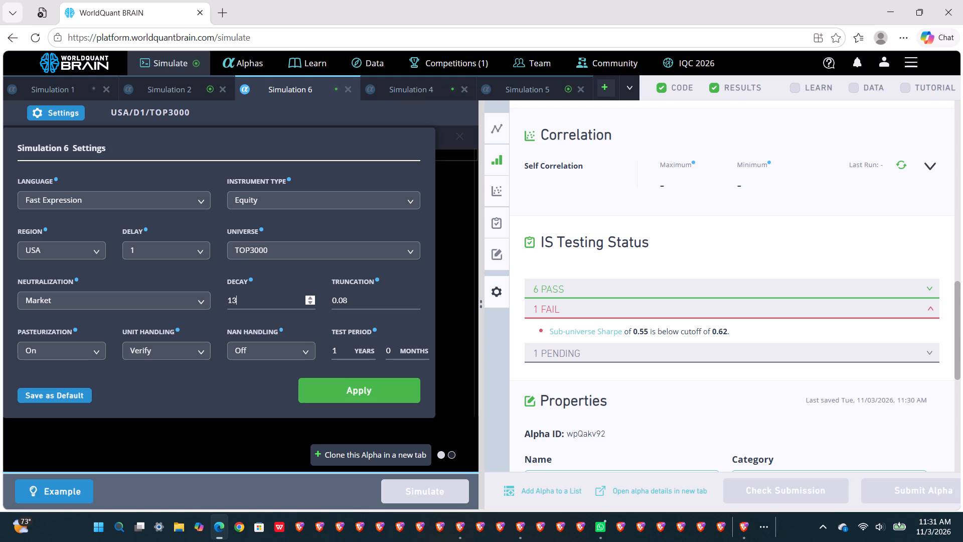
pyautogui.click(245, 305)
pyautogui.press('BackSpace')
pyautogui.press('7')
pyautogui.click(340, 380)
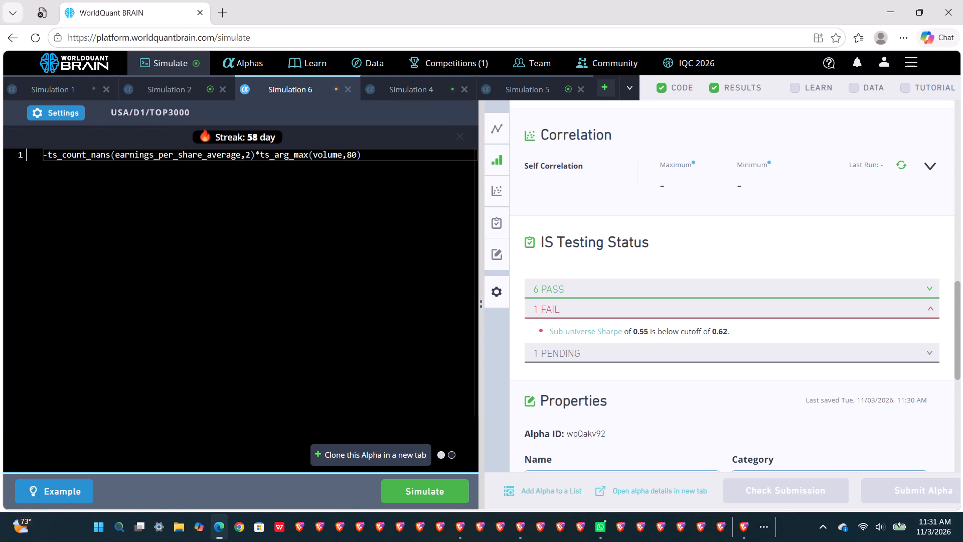
pyautogui.click(402, 490)
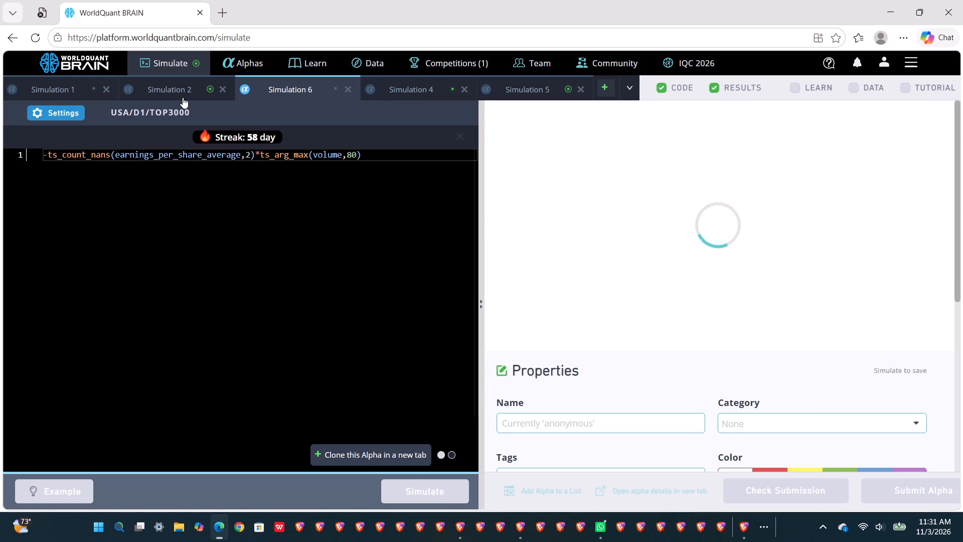
# Open Simulation 2, show its test period and review the failed IS test.
pyautogui.click(183, 97)
pyautogui.click(729, 482)
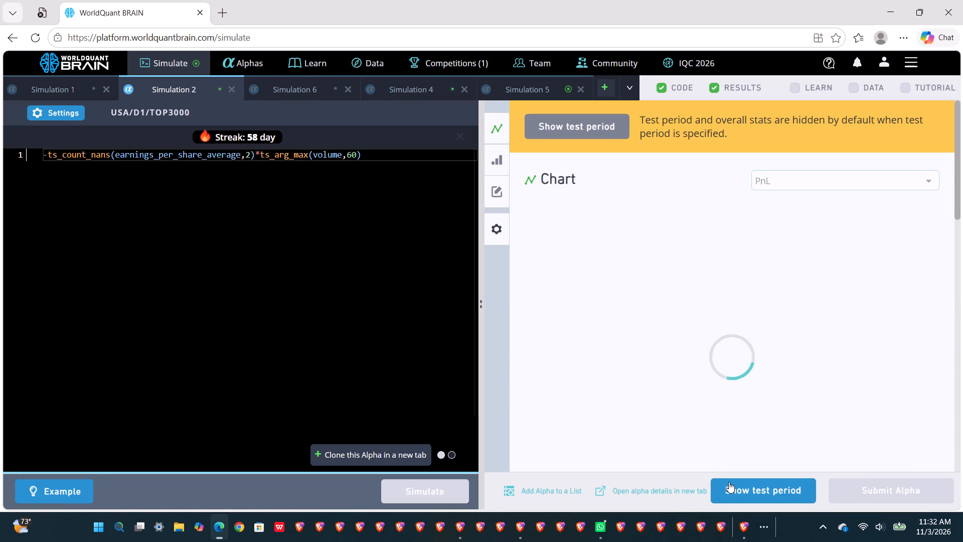
pyautogui.scroll(-7, 717, 387)
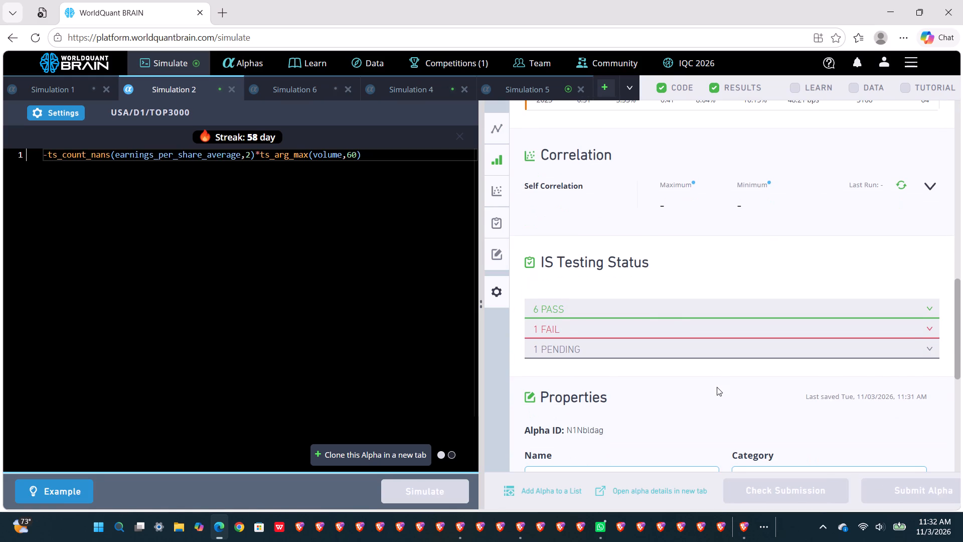
pyautogui.click(659, 323)
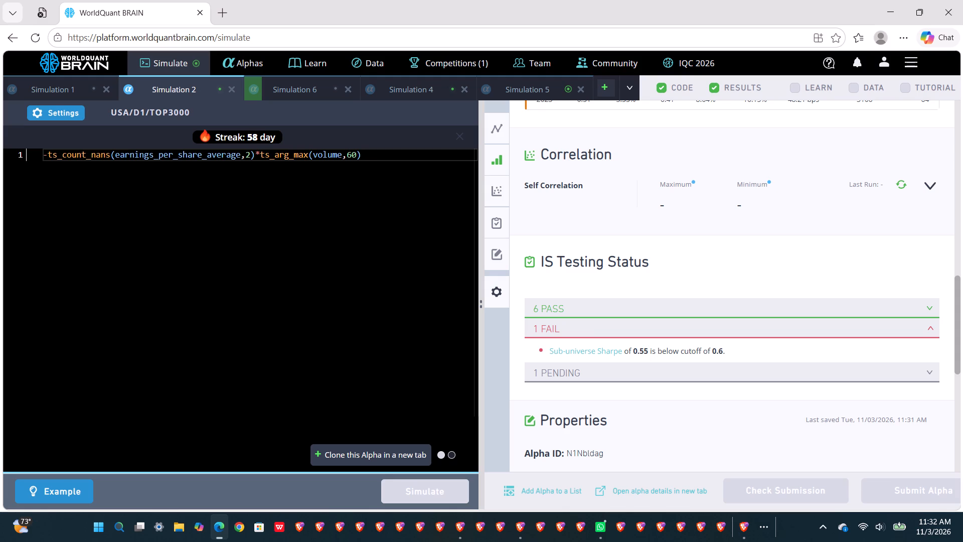
# Change the ts_arg_max volume window in Simulation 2's expression to 50 and simulate the alpha again.
pyautogui.click(354, 161)
pyautogui.press('BackSpace')
pyautogui.press('5')
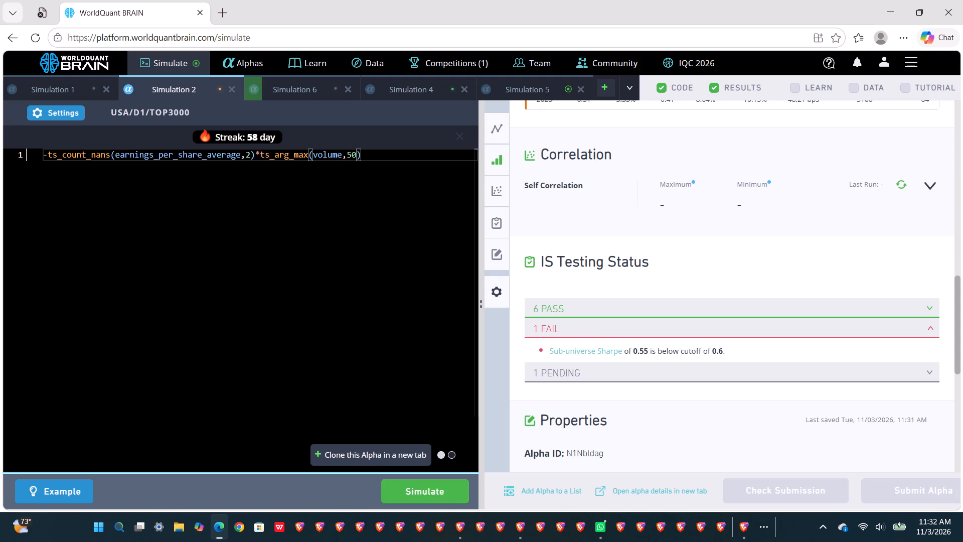
pyautogui.click(422, 487)
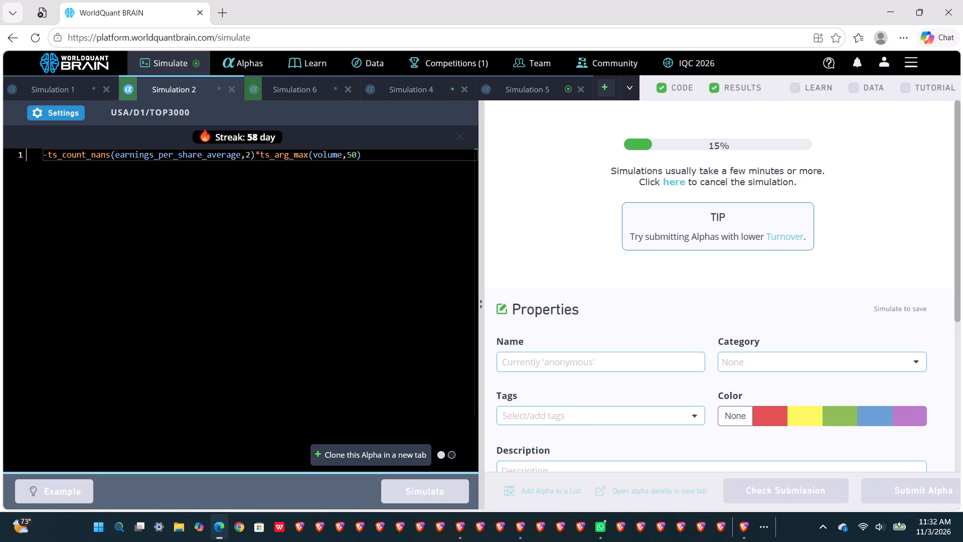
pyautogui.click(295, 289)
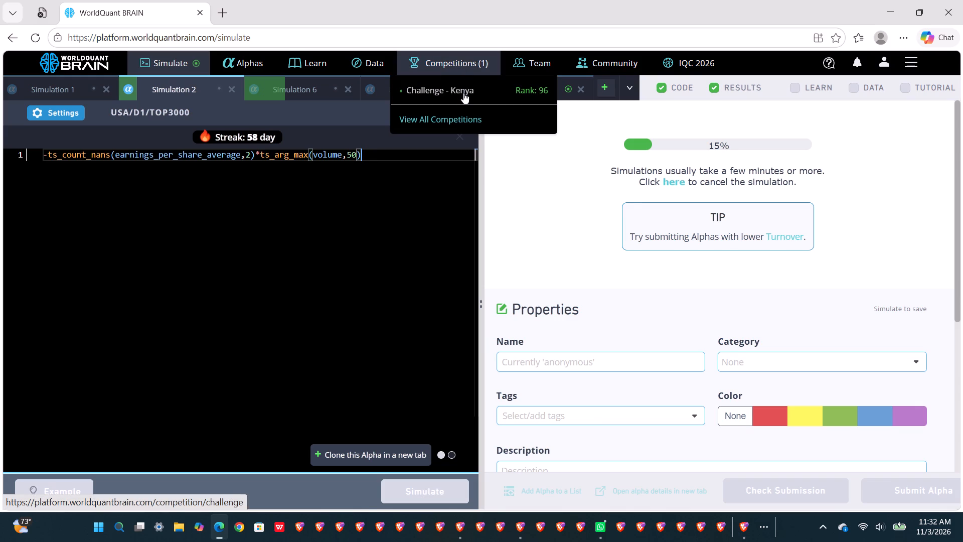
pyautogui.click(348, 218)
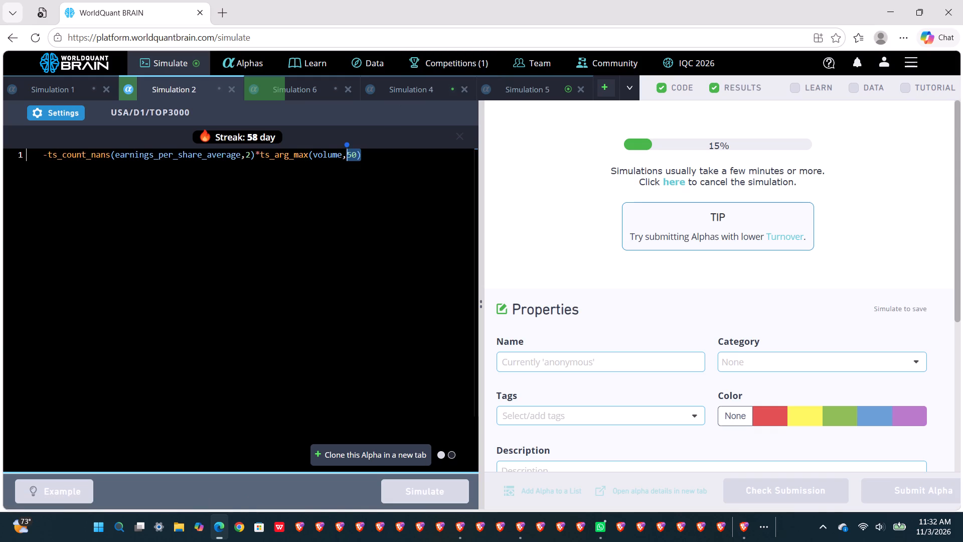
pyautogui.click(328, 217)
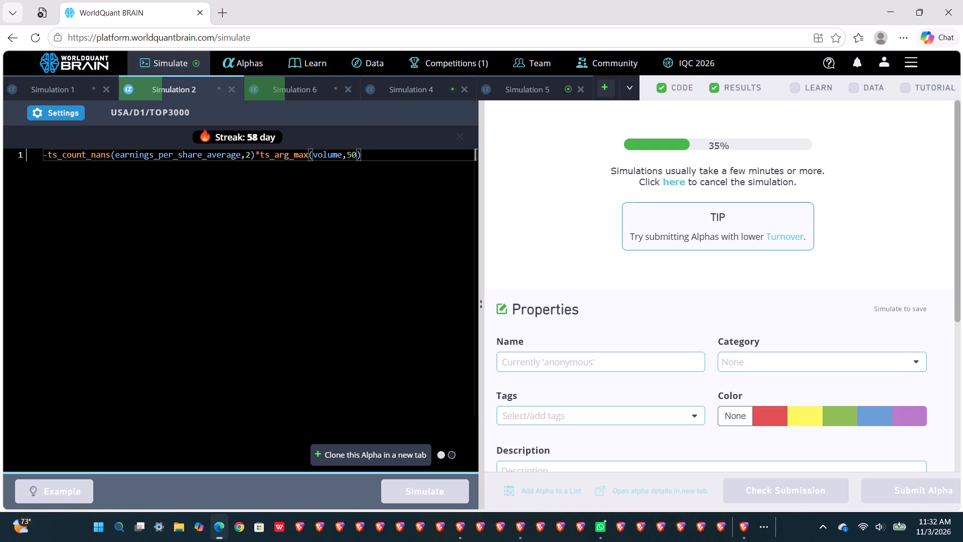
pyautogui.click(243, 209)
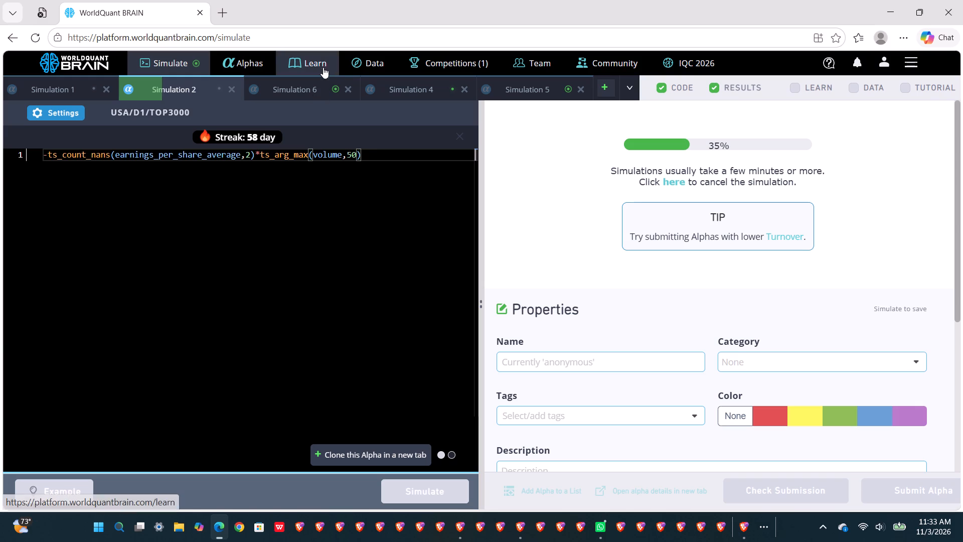
# Open Simulation 6, show its test period and review the IS summary and the failed IS test.
pyautogui.click(296, 100)
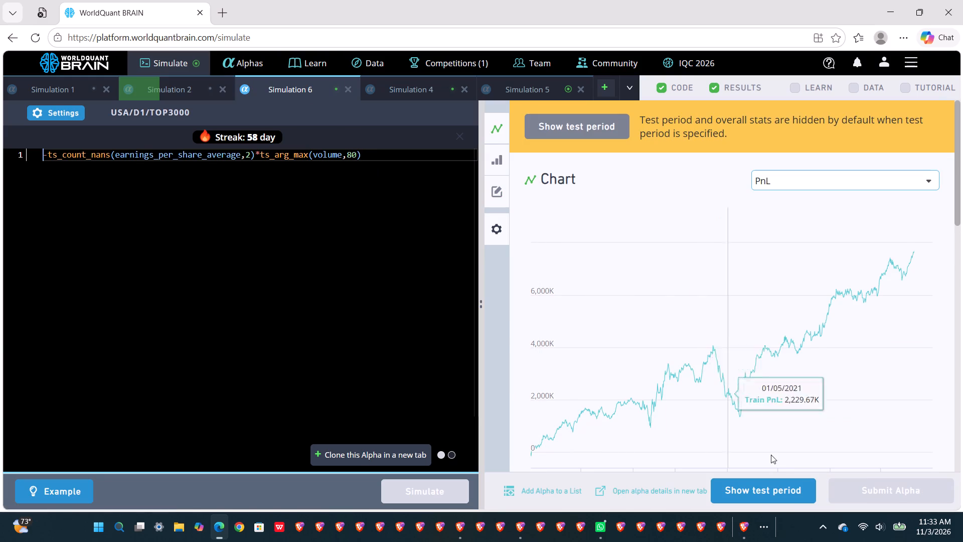
pyautogui.click(774, 485)
pyautogui.scroll(-4, 771, 437)
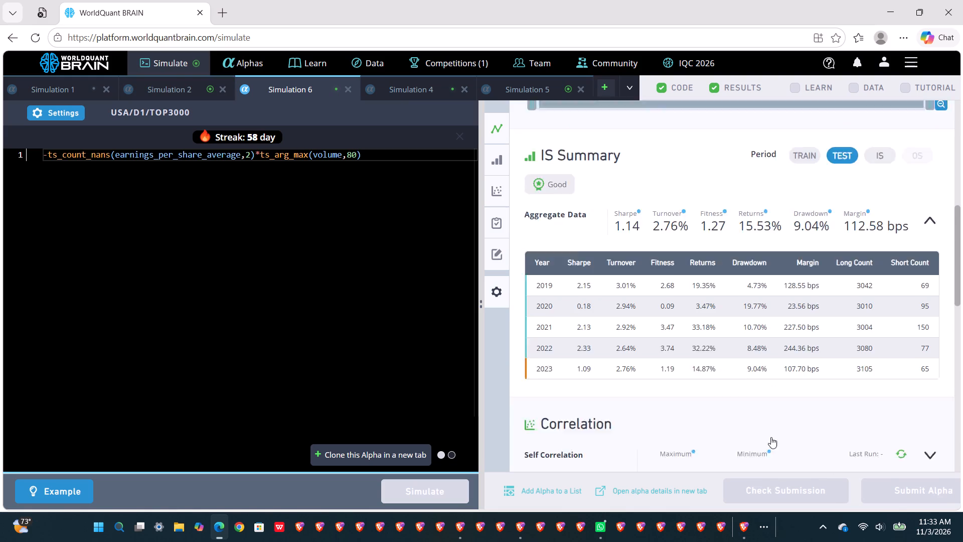
pyautogui.click(735, 405)
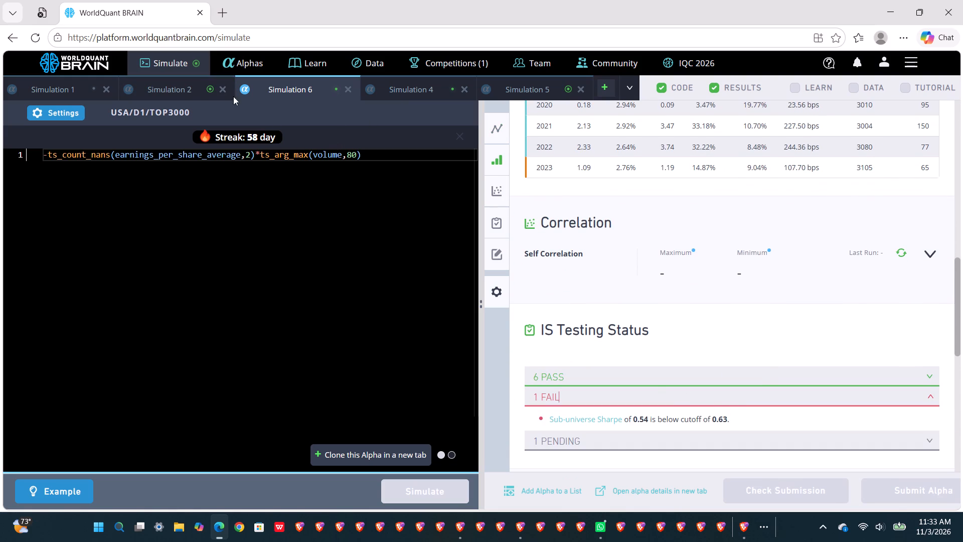
# Replace the ts_arg_max operator with ts_rank in Simulation 6's expression and simulate the alpha again.
pyautogui.click(182, 93)
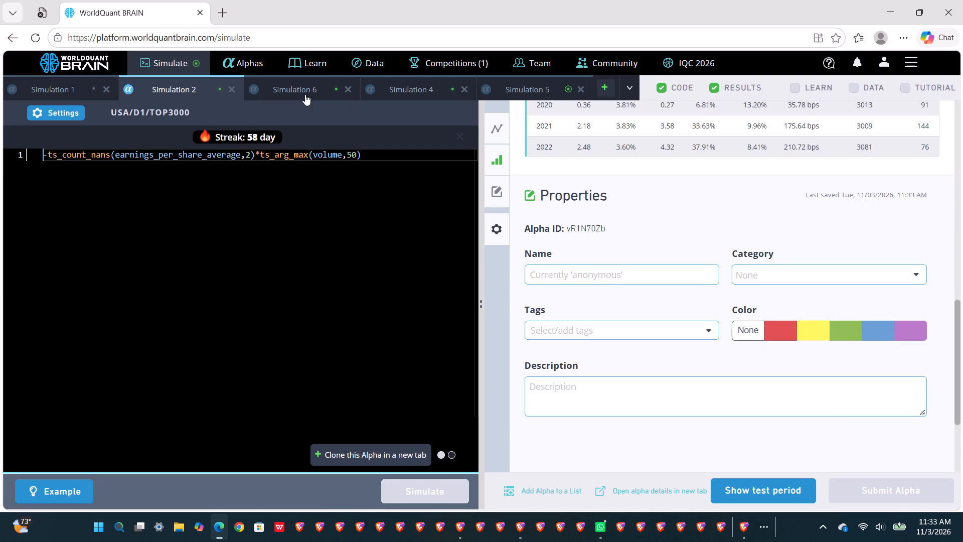
pyautogui.click(291, 92)
pyautogui.doubleClick(283, 153)
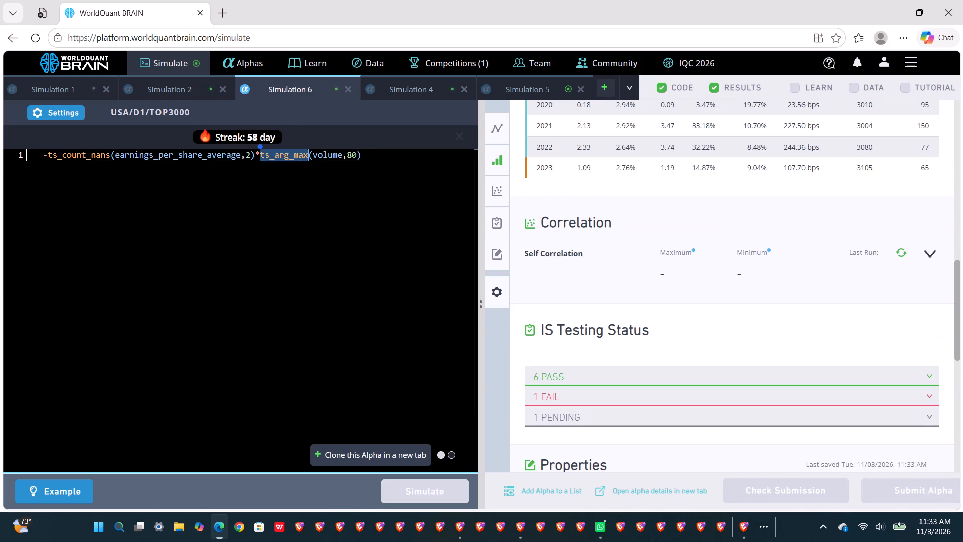
pyautogui.press('r')
pyautogui.press('BackSpace')
pyautogui.write('ts')
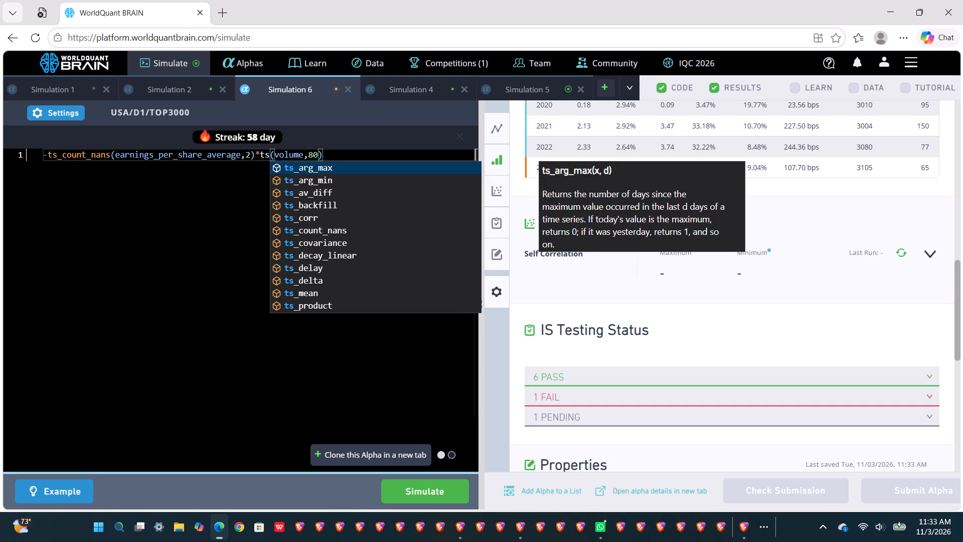
pyautogui.write('ra')
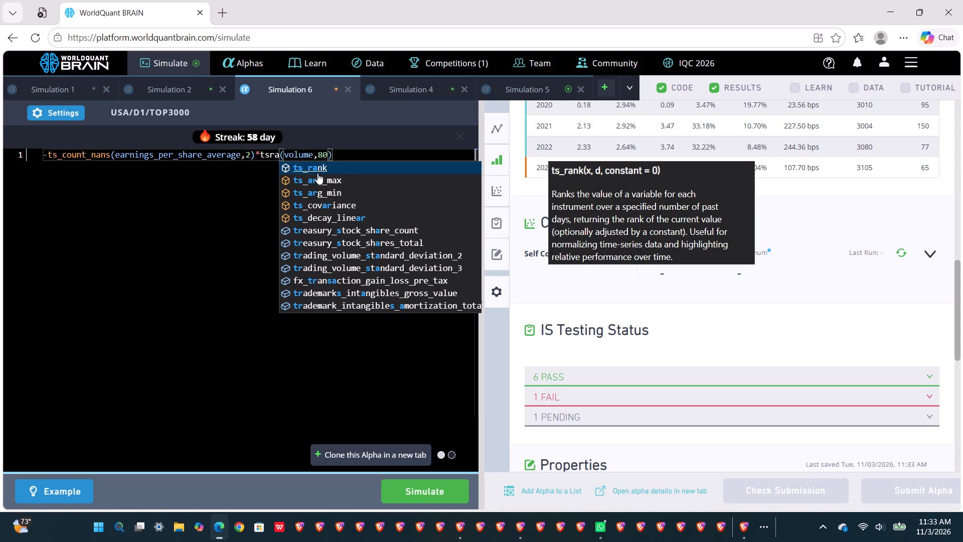
pyautogui.click(317, 173)
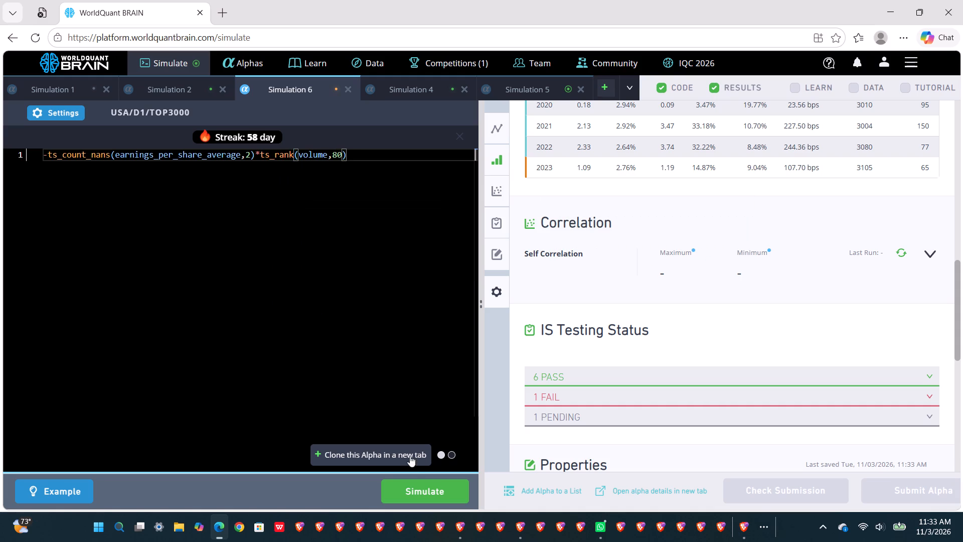
pyautogui.click(414, 480)
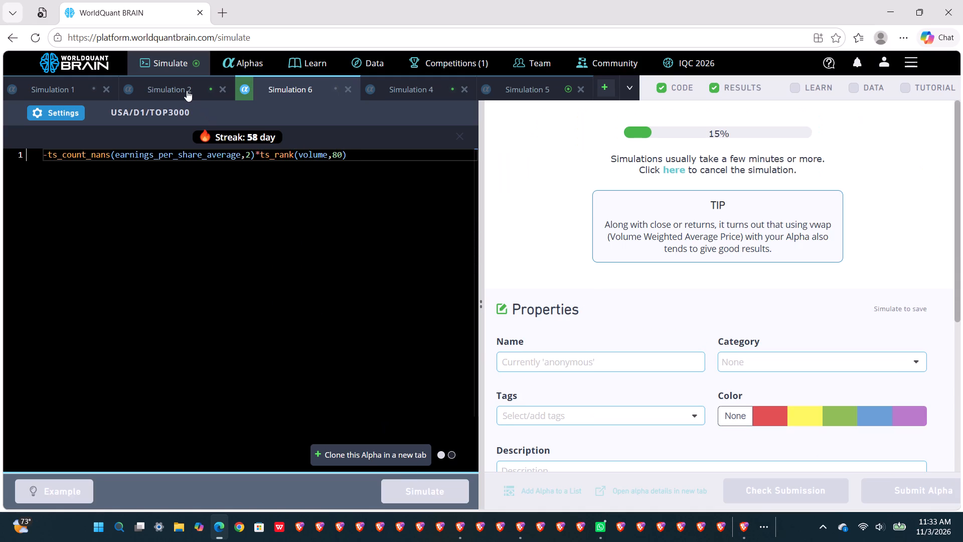
# Open Simulation 2, show its test period, run the self-correlation check and review the simulation settings.
pyautogui.click(187, 90)
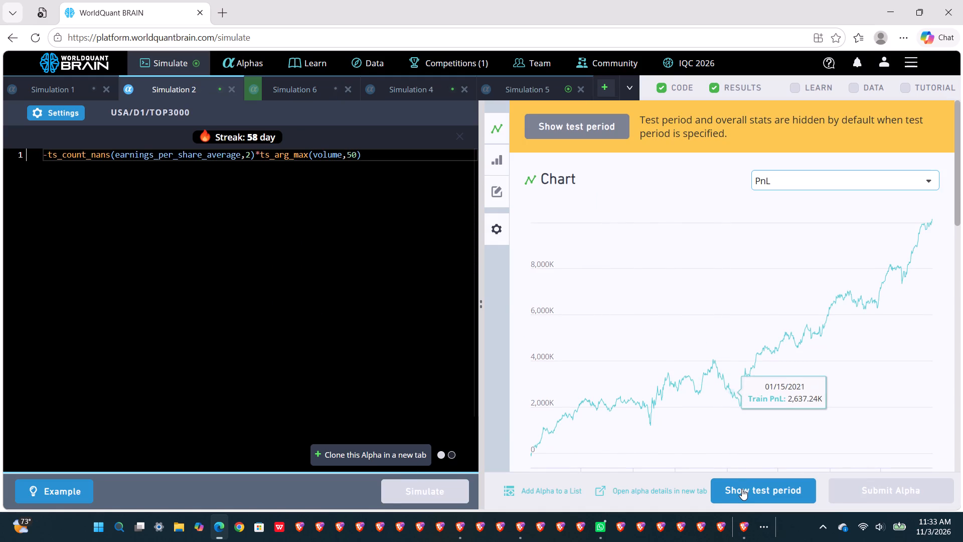
pyautogui.click(742, 489)
pyautogui.scroll(-5, 734, 419)
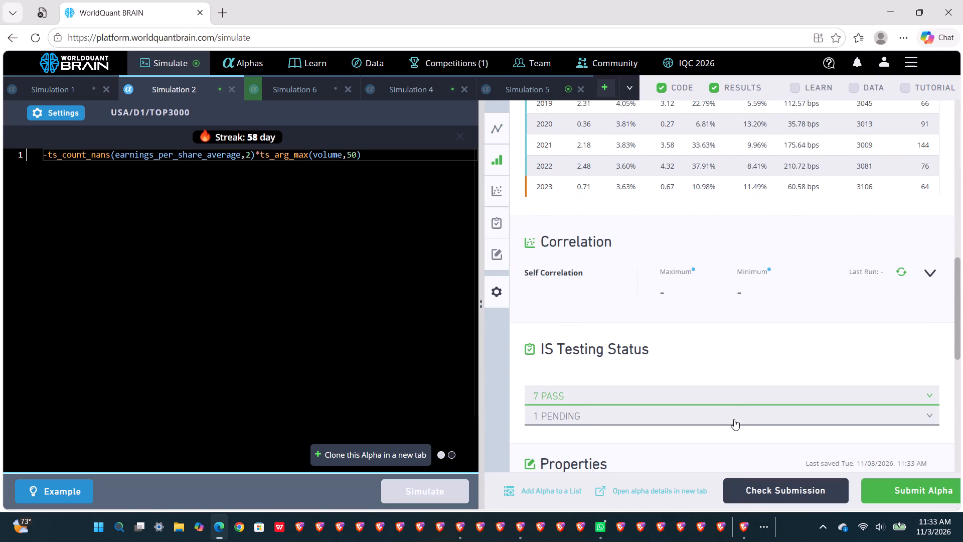
pyautogui.click(904, 267)
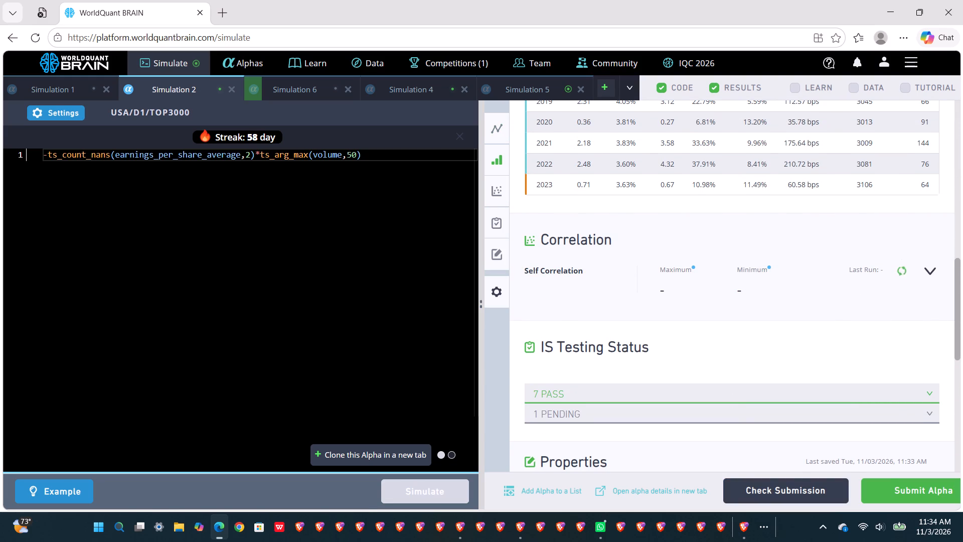
pyautogui.click(62, 112)
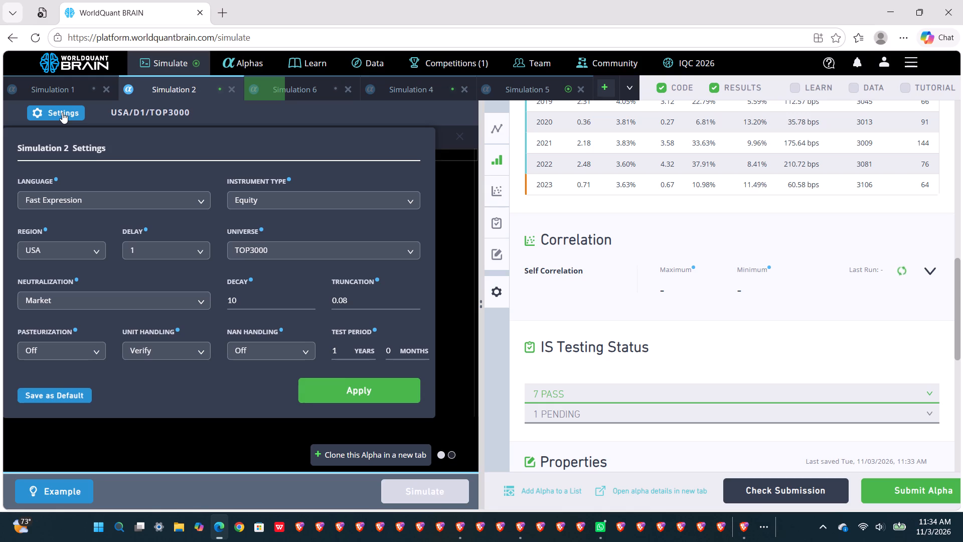
pyautogui.click(62, 112)
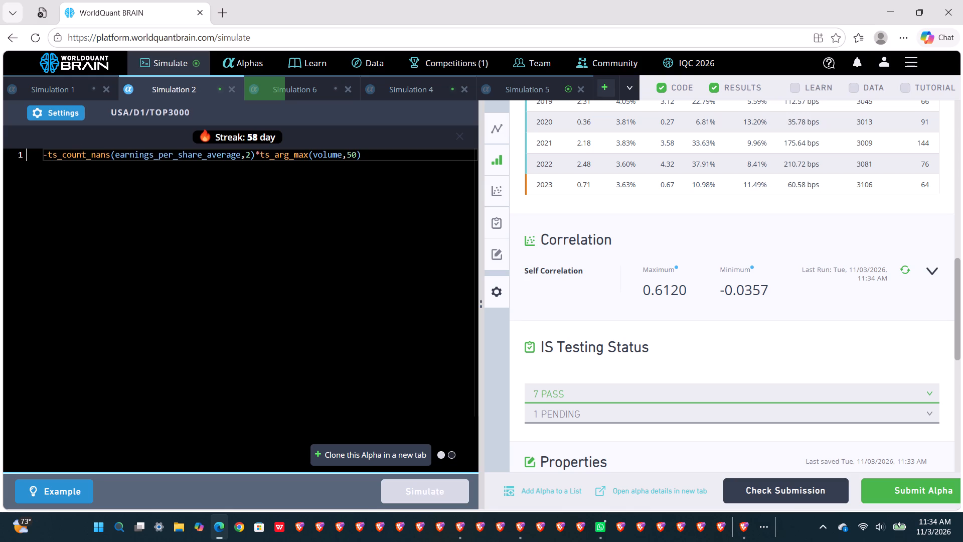
# Change the ts_arg_max volume window in Simulation 2's expression to 40 and simulate the alpha again.
pyautogui.click(352, 153)
pyautogui.press('BackSpace')
pyautogui.press('4')
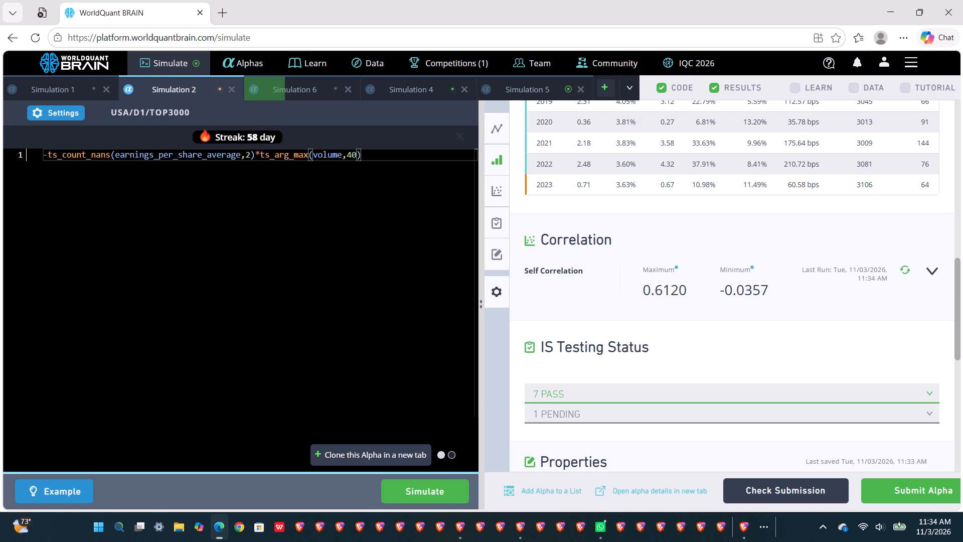
pyautogui.click(446, 489)
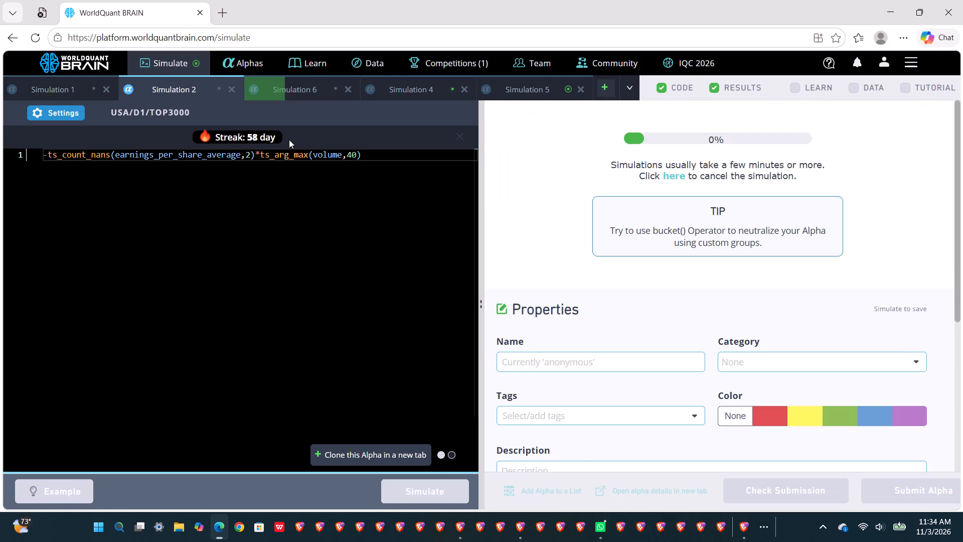
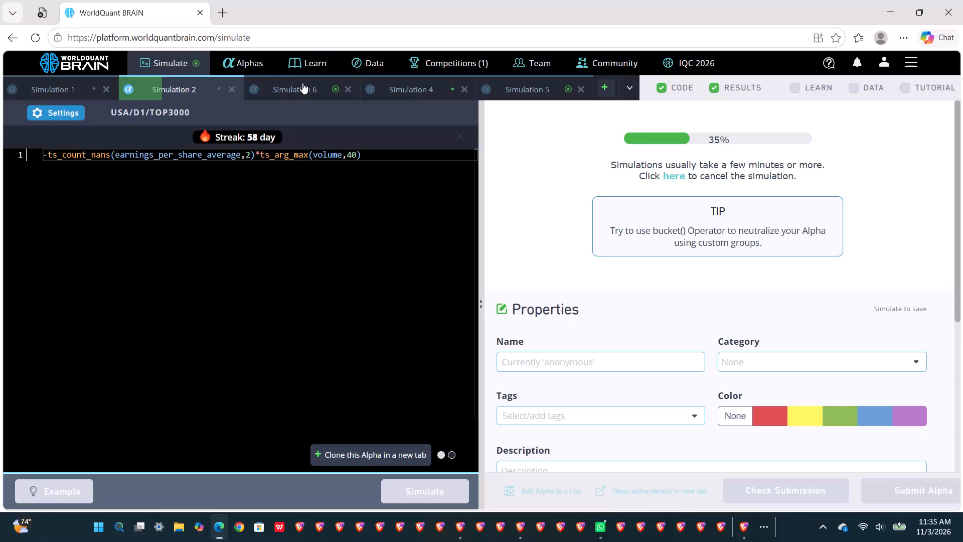
# Open Simulation 6, show its test period, run the self-correlation check and review the settings, PnL chart and IS testing status.
pyautogui.click(299, 88)
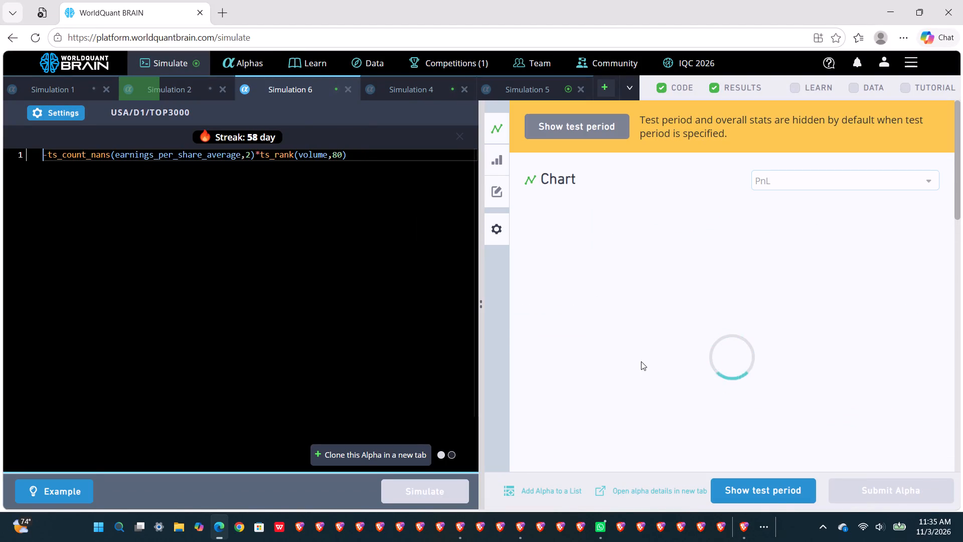
pyautogui.click(769, 497)
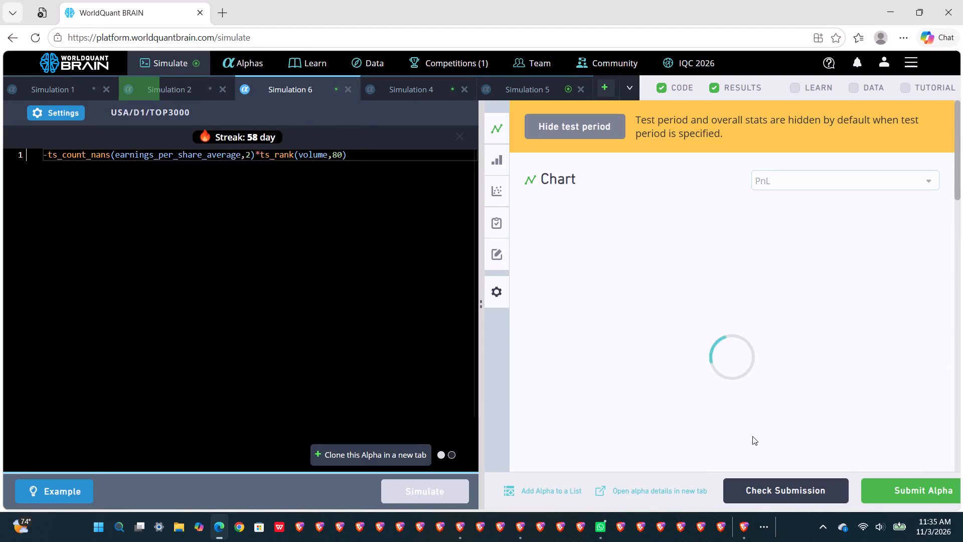
pyautogui.scroll(-7, 752, 436)
pyautogui.scroll(1, 752, 436)
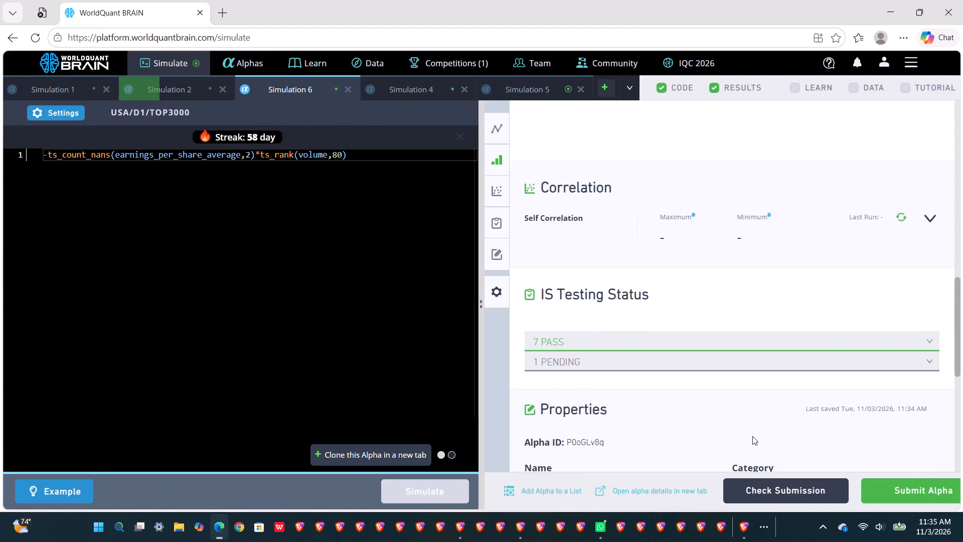
pyautogui.scroll(1, 752, 436)
pyautogui.click(900, 249)
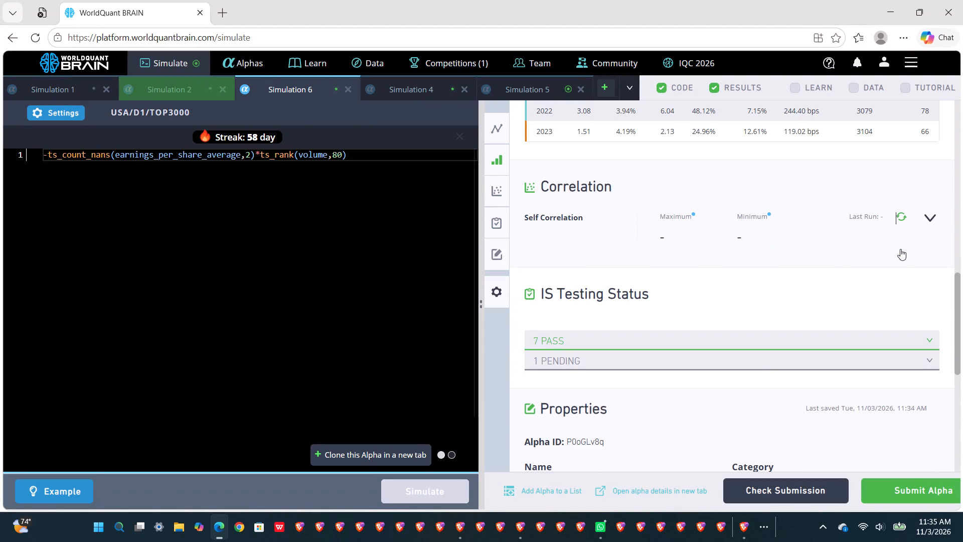
pyautogui.click(900, 213)
pyautogui.scroll(1, 745, 251)
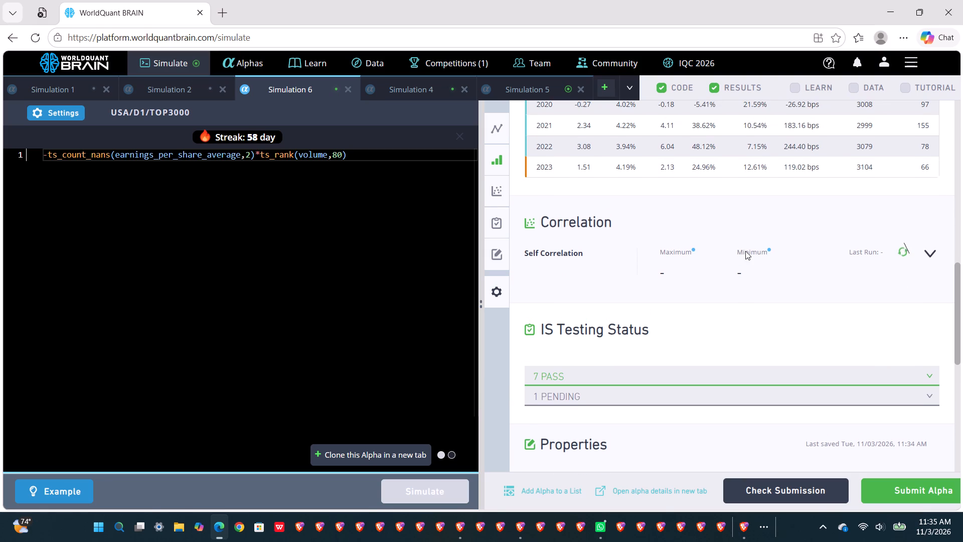
pyautogui.scroll(1, 745, 251)
pyautogui.click(74, 115)
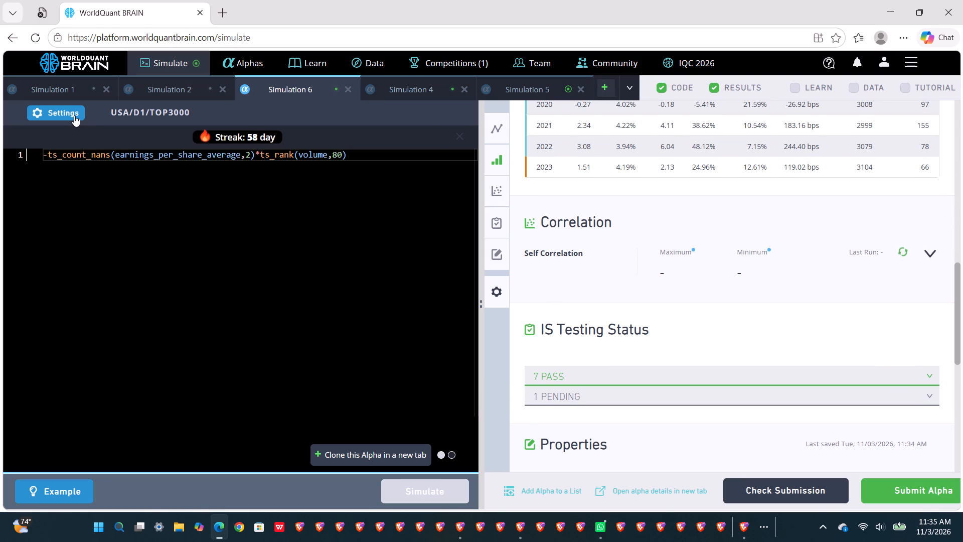
pyautogui.click(74, 115)
pyautogui.scroll(5, 663, 260)
pyautogui.scroll(-1, 663, 260)
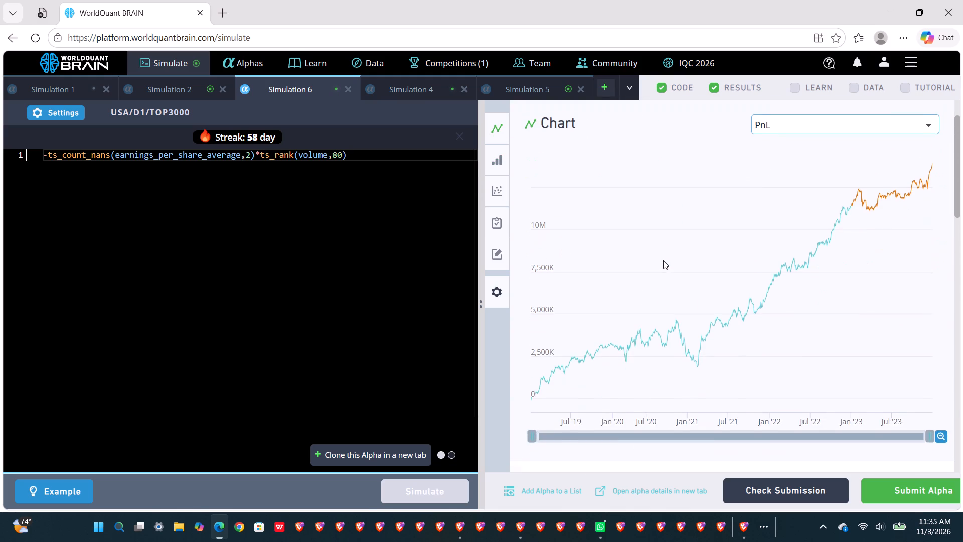
pyautogui.scroll(-3, 663, 260)
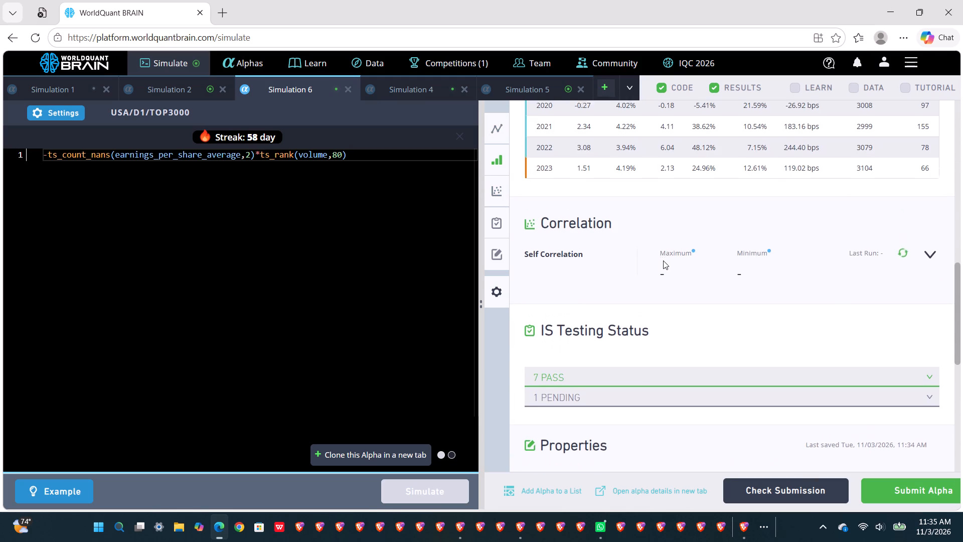
# Open Simulation 2, show its test period, run the self-correlation check and review the IS testing status.
pyautogui.click(194, 93)
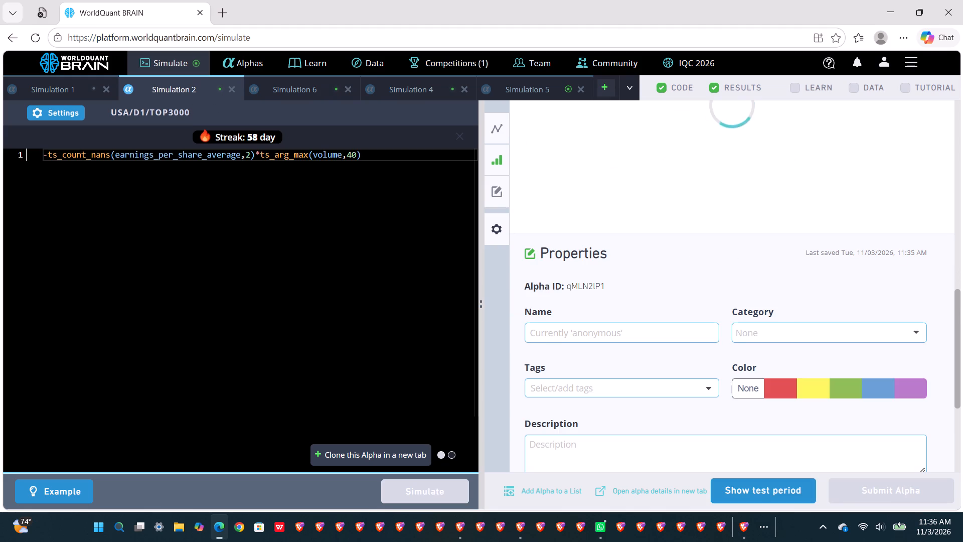
pyautogui.click(759, 490)
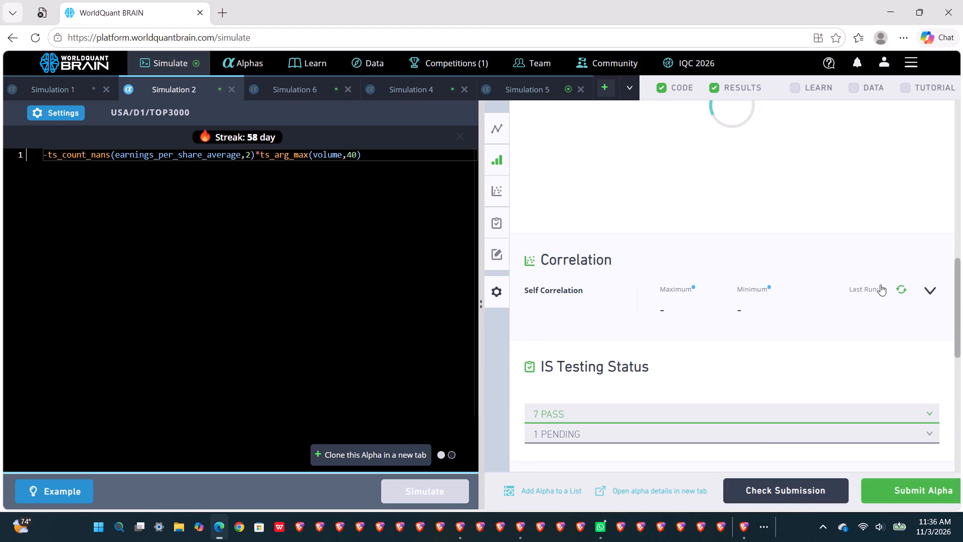
pyautogui.click(900, 285)
pyautogui.scroll(-1, 824, 263)
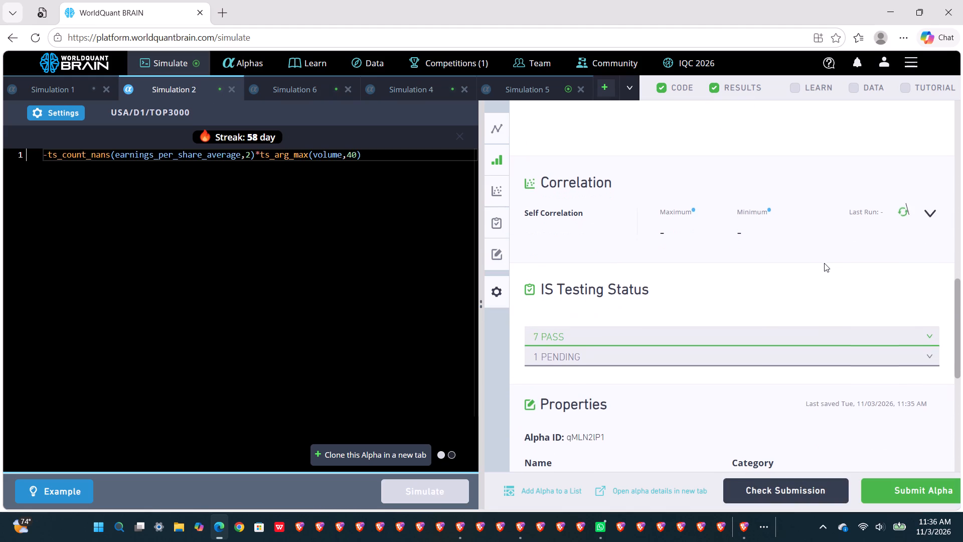
pyautogui.scroll(-4, 824, 263)
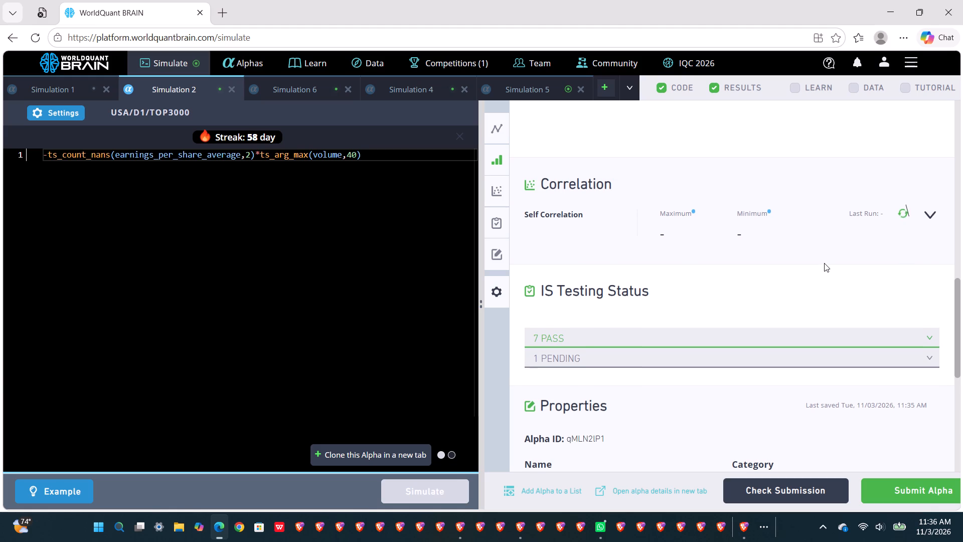
pyautogui.scroll(-1, 824, 263)
# Return to Simulation 6 and review its self-correlation result, PnL chart and simulation settings.
pyautogui.click(294, 92)
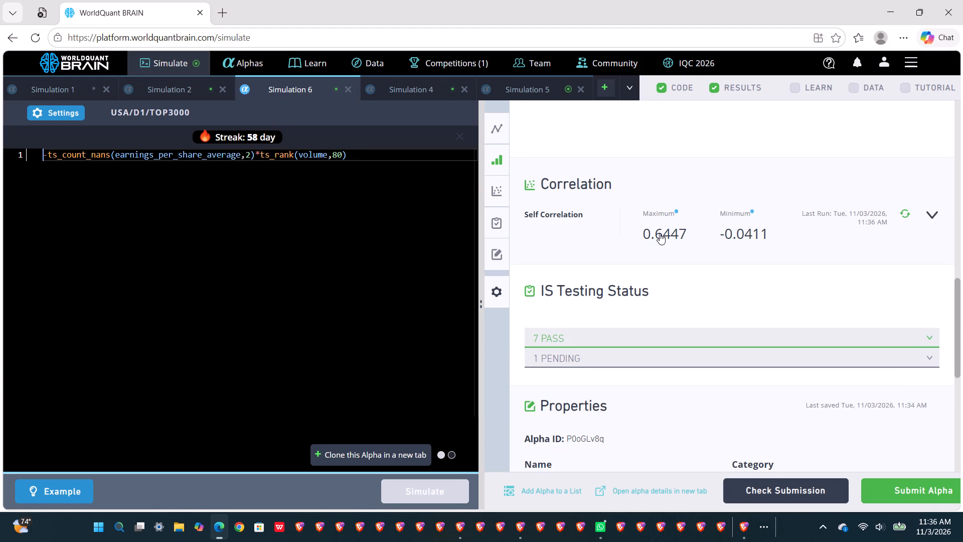
pyautogui.scroll(2, 660, 233)
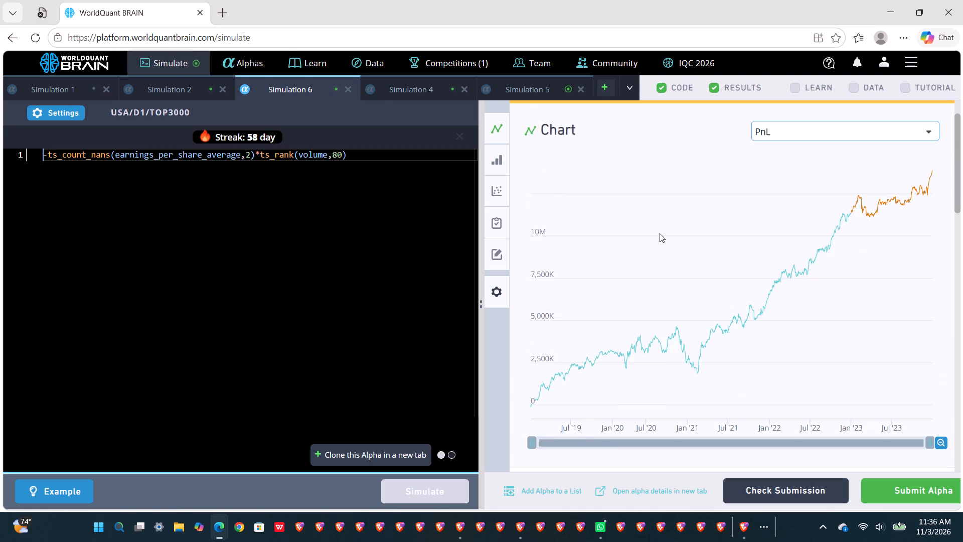
pyautogui.scroll(1, 660, 233)
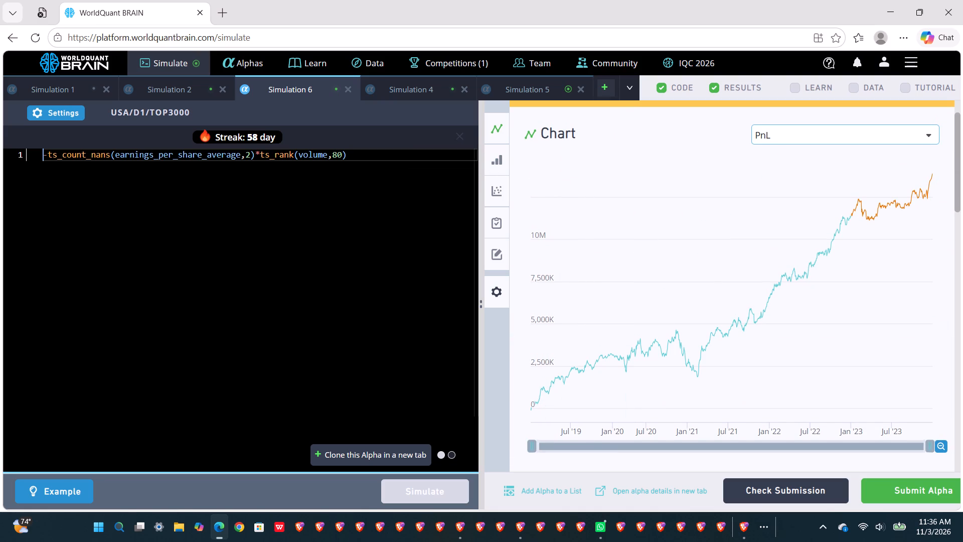
pyautogui.click(75, 116)
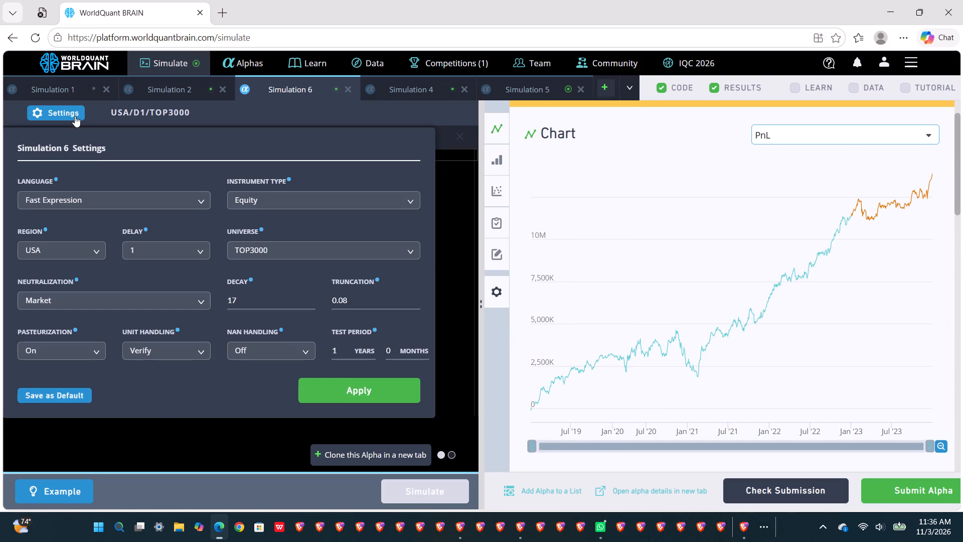
# Change the ts_rank volume window in Simulation 6's expression to 40 and simulate the alpha again.
pyautogui.click(75, 116)
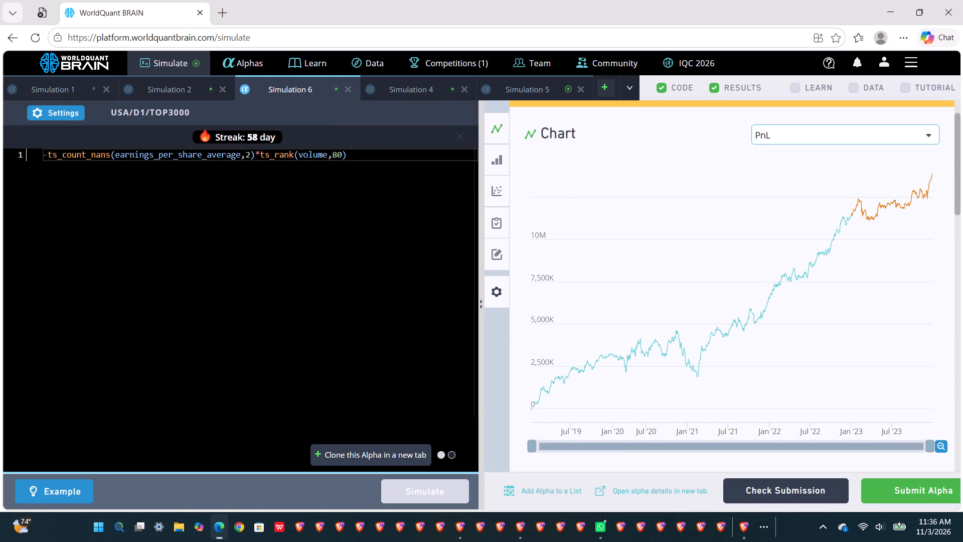
pyautogui.click(338, 155)
pyautogui.press('BackSpace')
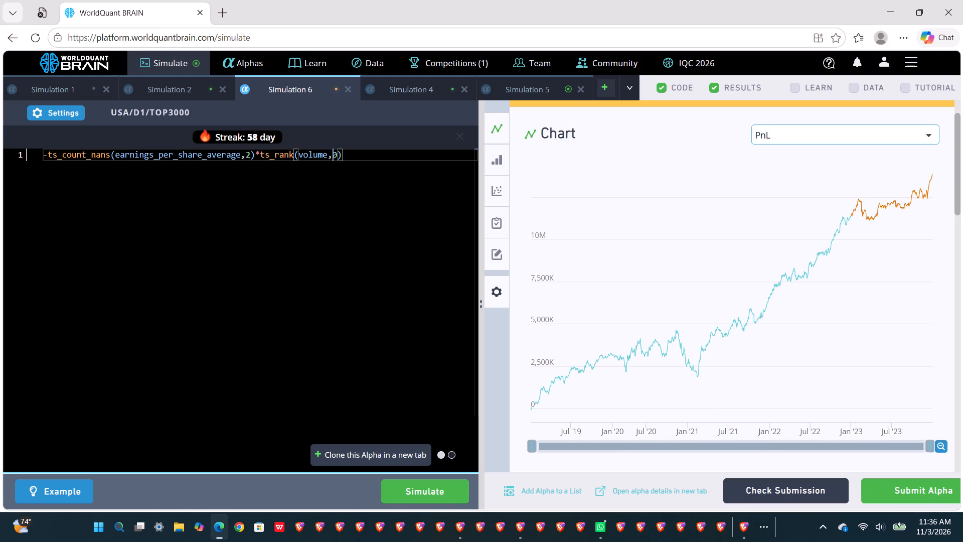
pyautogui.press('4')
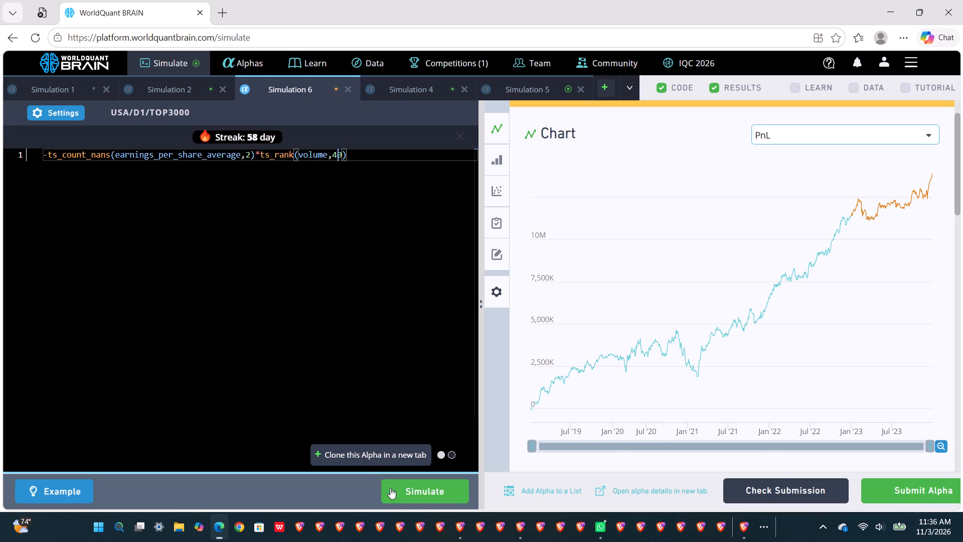
pyautogui.click(390, 488)
# Check Simulation 2's self-correlation and settings, and change the ts_arg_max volume window in its expression to 60.
pyautogui.click(189, 90)
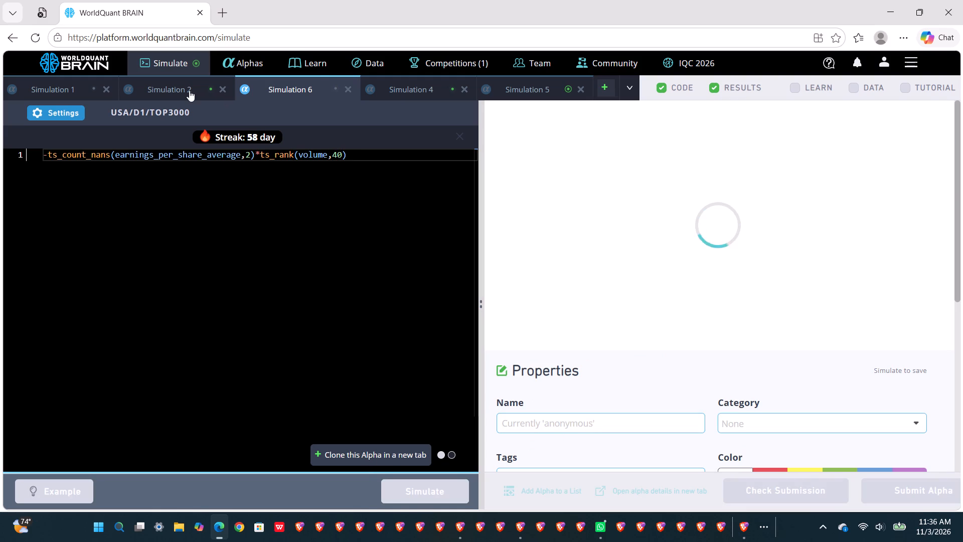
pyautogui.scroll(-6, 725, 352)
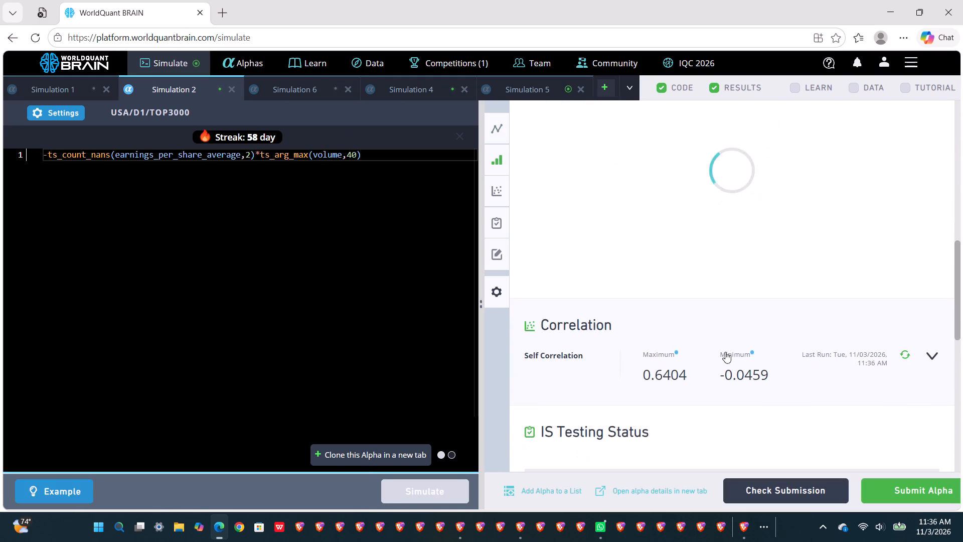
pyautogui.scroll(-1, 725, 352)
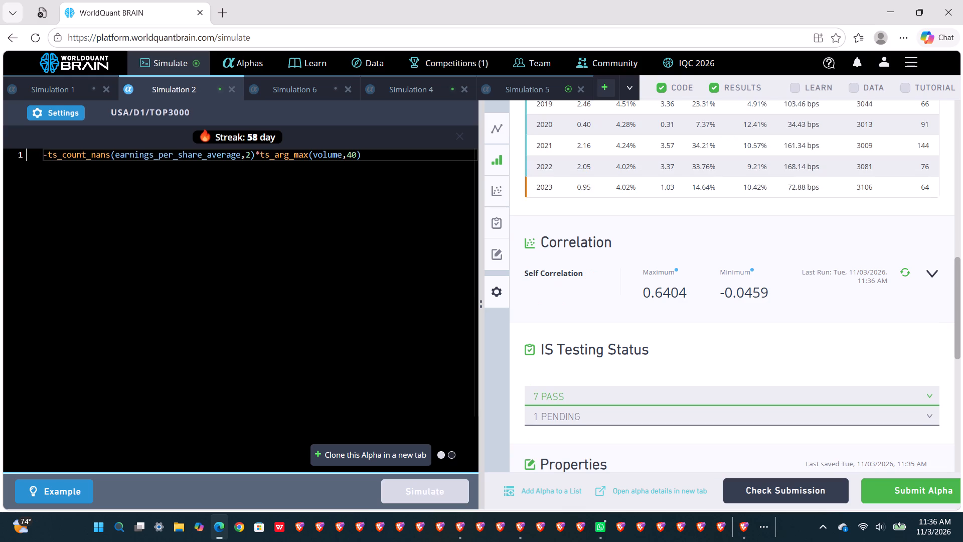
pyautogui.click(354, 152)
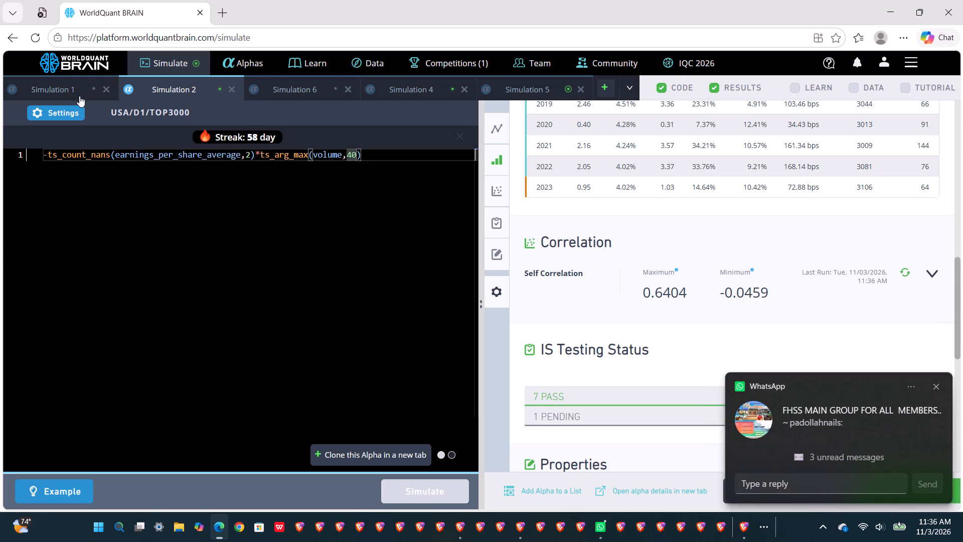
pyautogui.click(73, 107)
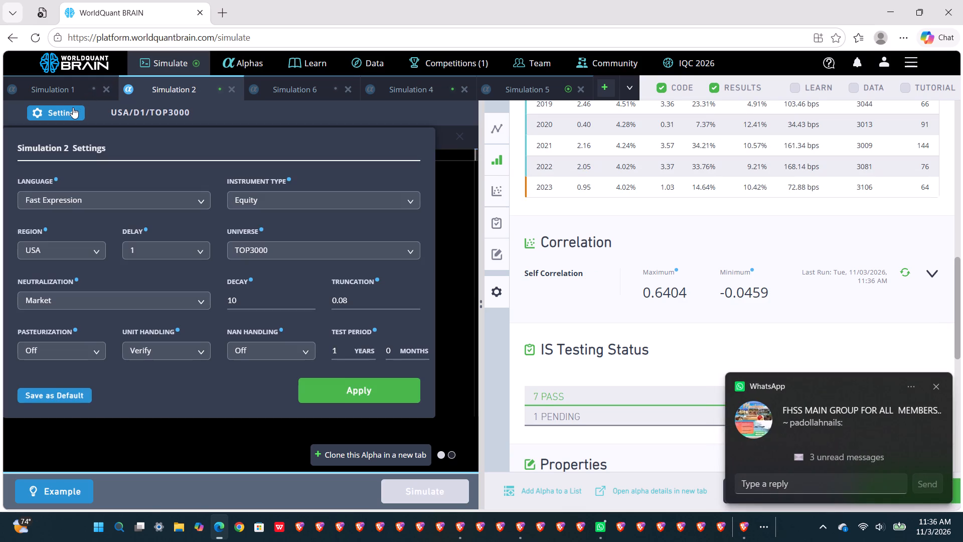
pyautogui.click(73, 107)
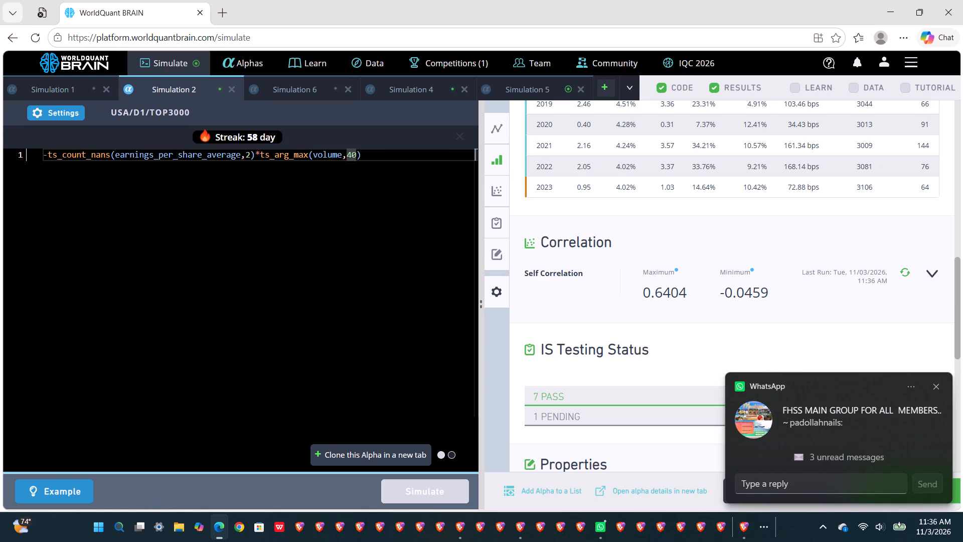
pyautogui.press('BackSpace')
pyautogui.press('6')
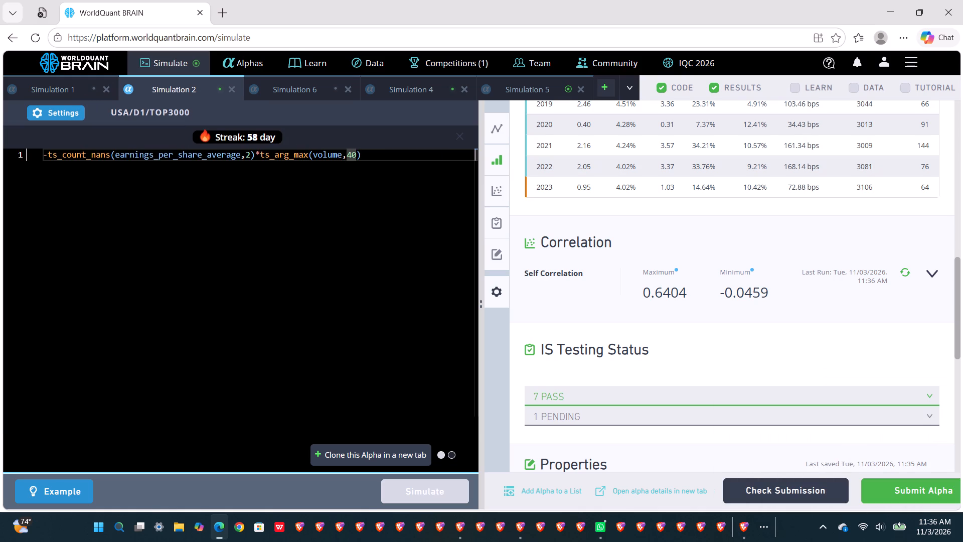
pyautogui.click(351, 156)
pyautogui.press('BackSpace')
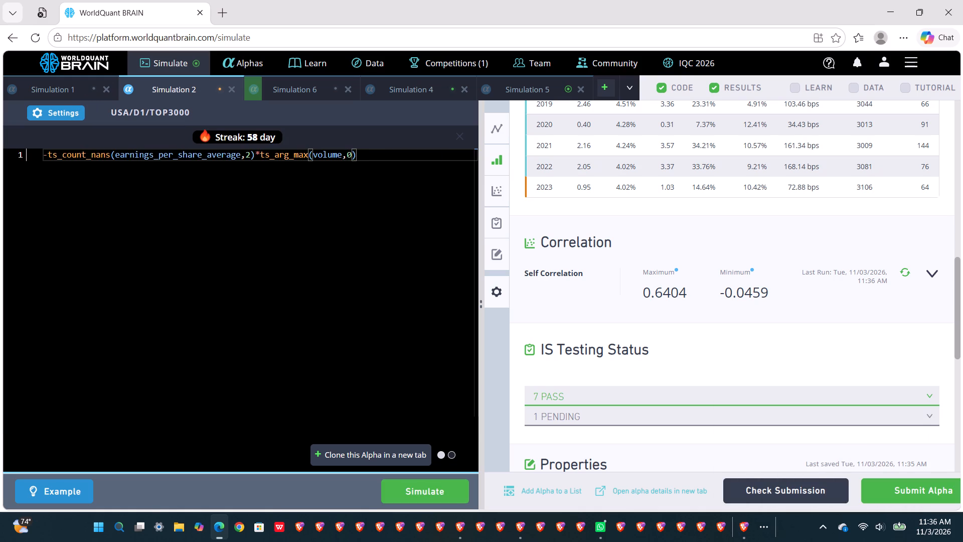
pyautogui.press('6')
pyautogui.click(250, 156)
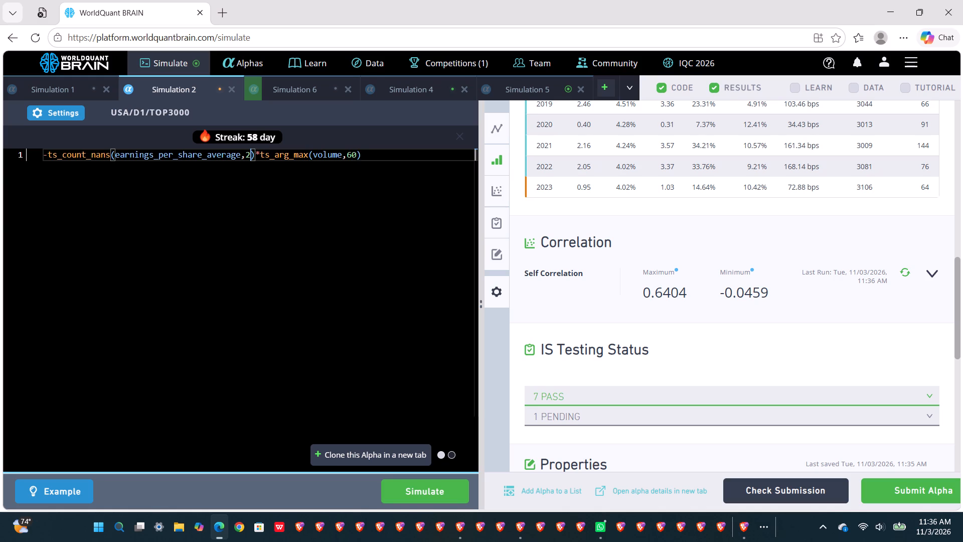
# Change the ts_count_nans window in Simulation 2's expression to 1 and simulate the alpha again.
pyautogui.press('BackSpace')
pyautogui.press('1')
pyautogui.click(435, 495)
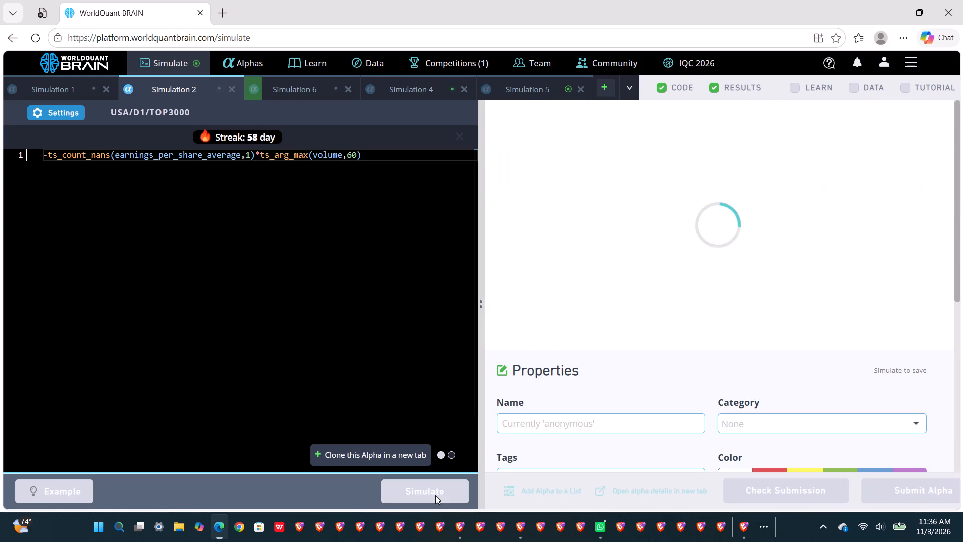
# Compare the simulation settings of Simulation 2 with those of Simulation 6.
pyautogui.click(61, 115)
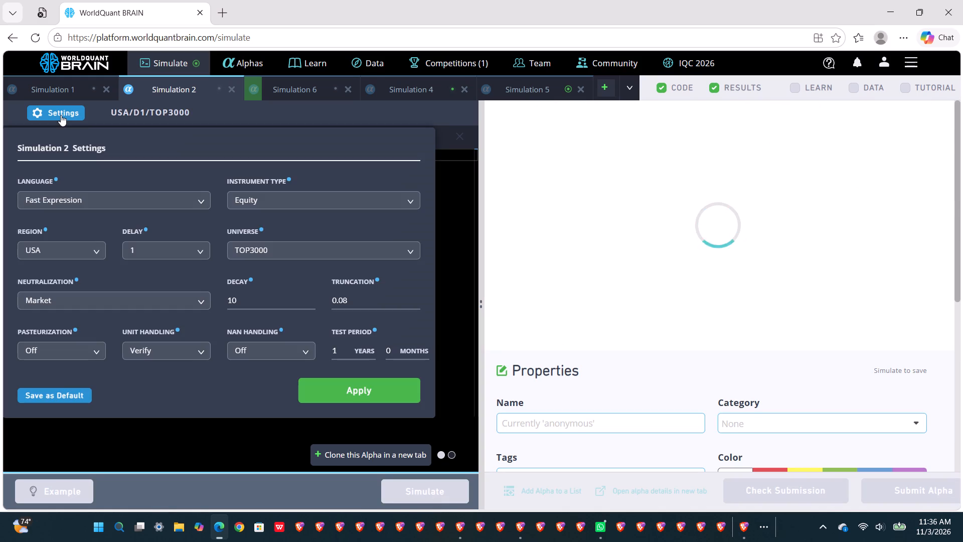
pyautogui.click(61, 115)
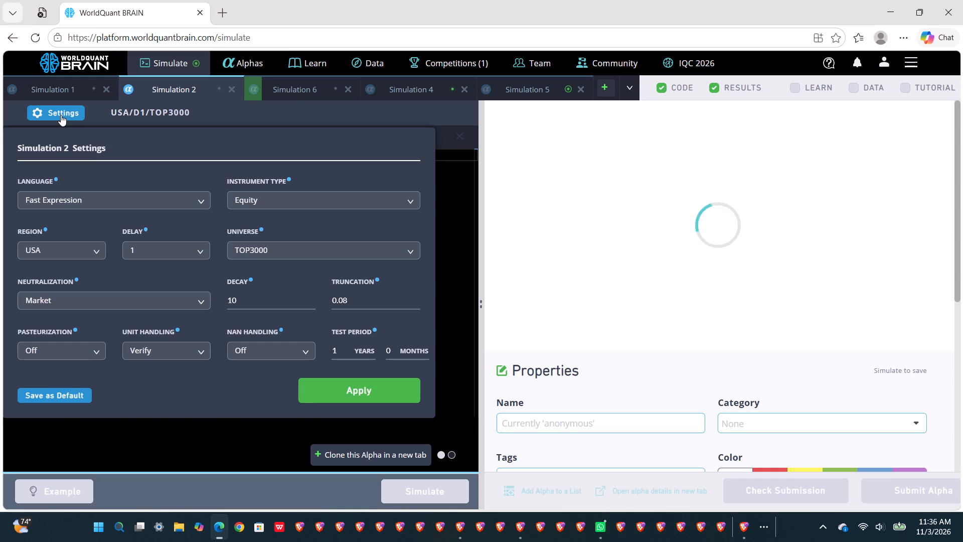
pyautogui.click(273, 90)
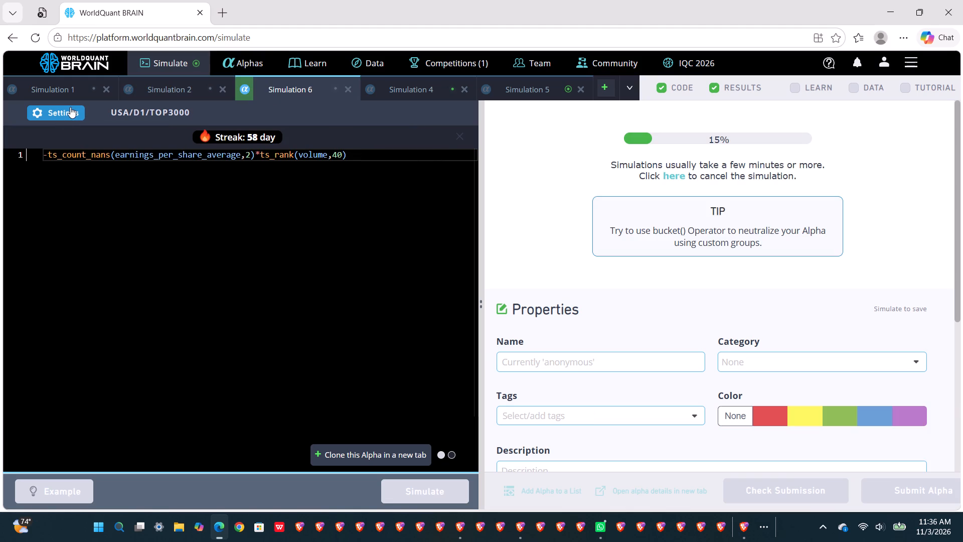
pyautogui.click(68, 107)
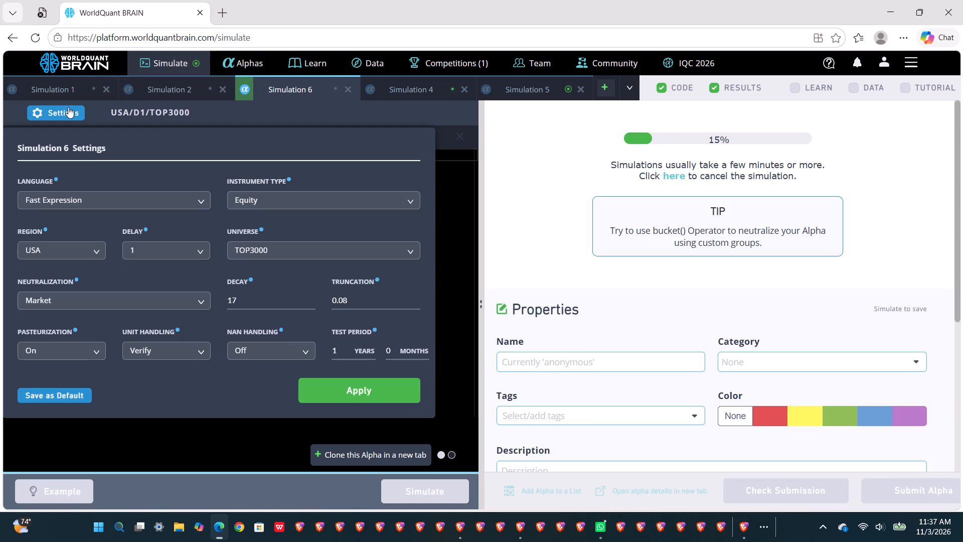
# Close Simulation 6's settings without changes and return to its alpha expression.
pyautogui.click(68, 107)
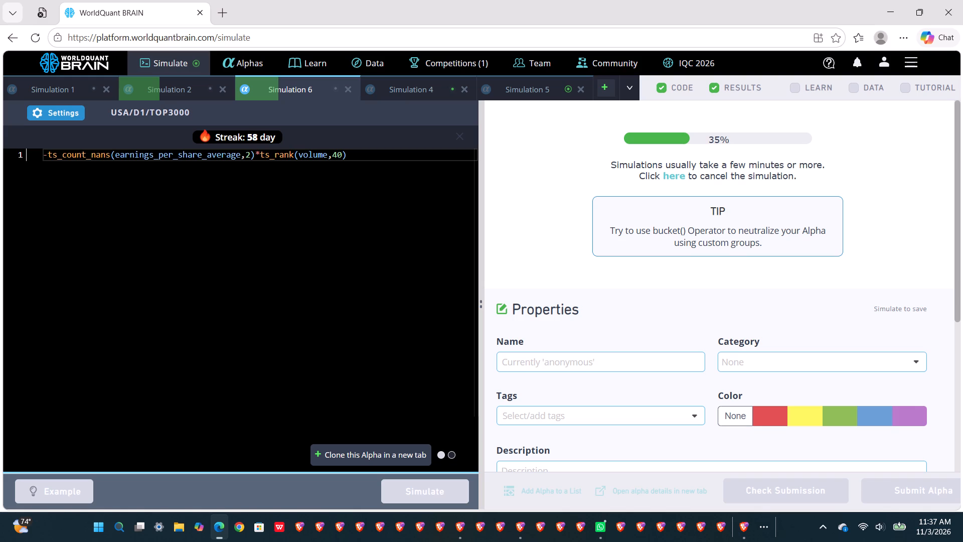
pyautogui.click(300, 212)
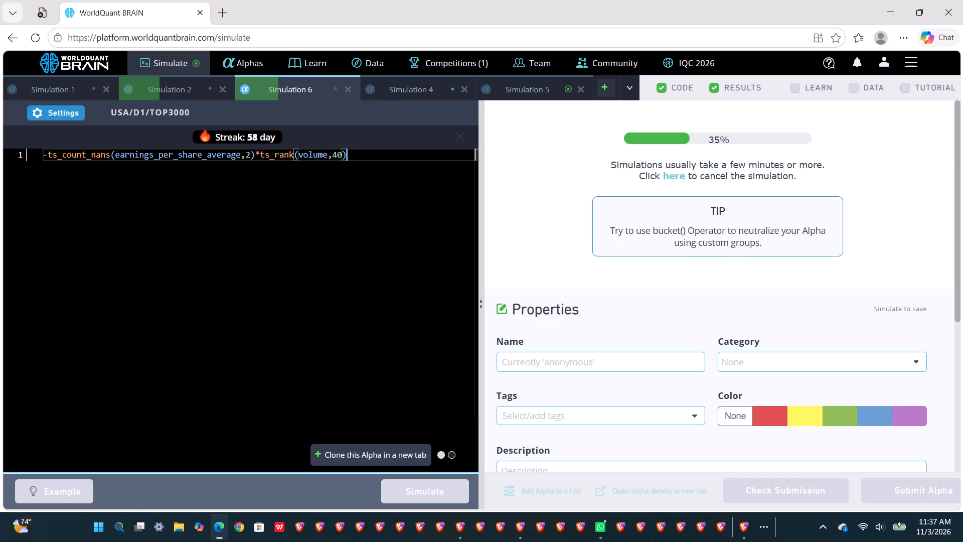
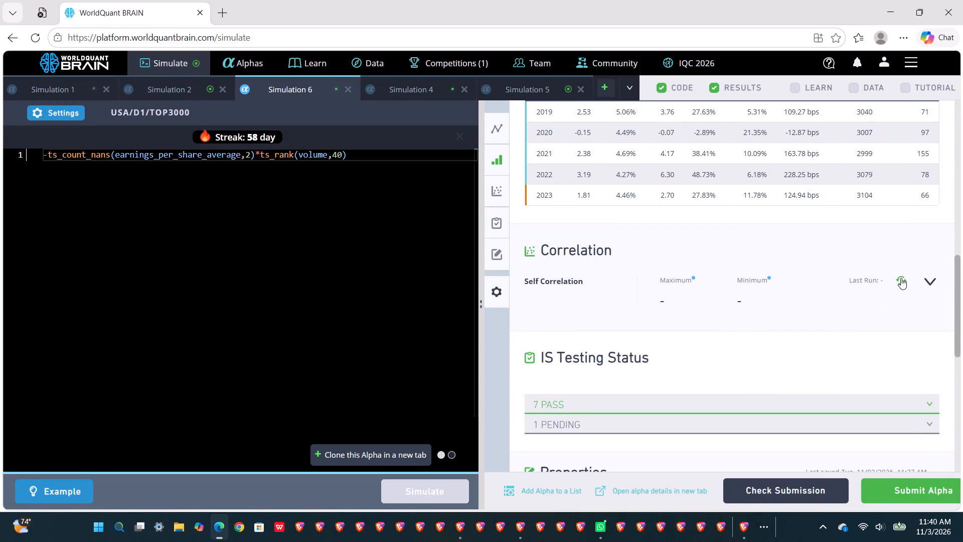
# Run the self-correlation check for Simulation 6's alpha.
pyautogui.click(902, 279)
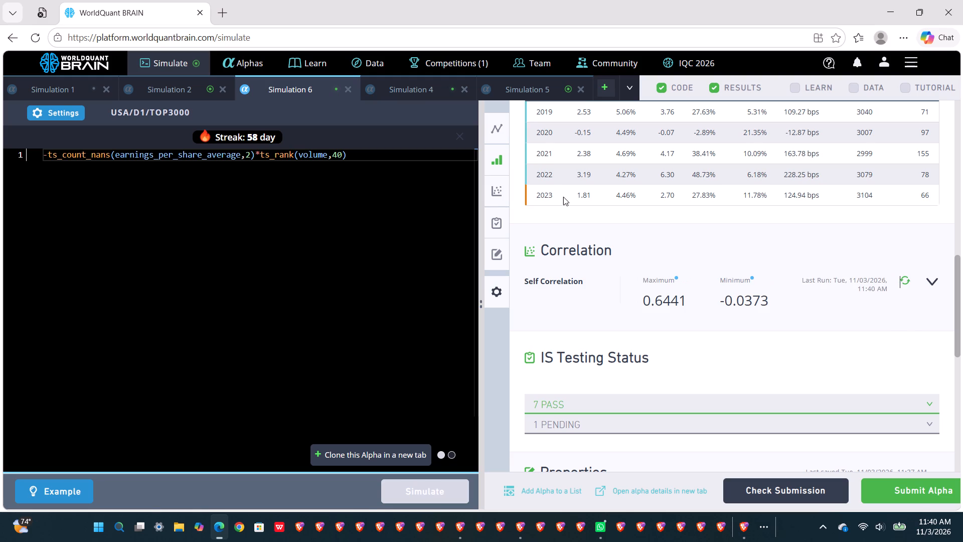
# Open Simulation 2, show its test period and inspect the failed check in the IS testing status.
pyautogui.click(172, 84)
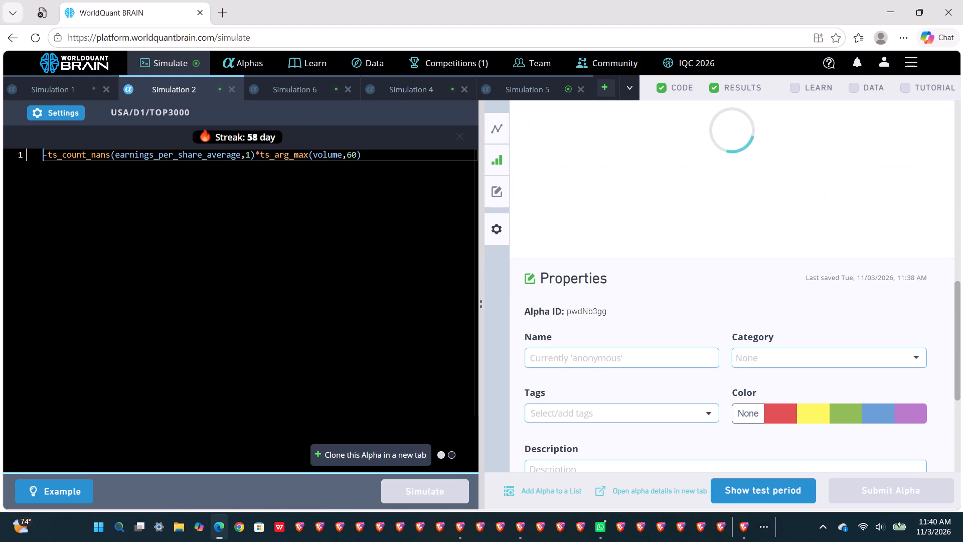
pyautogui.click(773, 491)
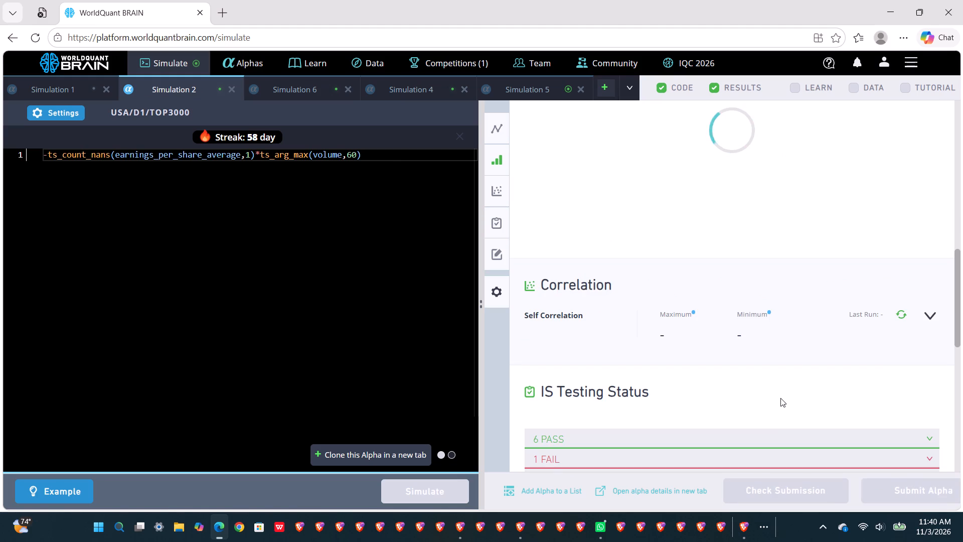
pyautogui.scroll(-1, 789, 372)
pyautogui.click(754, 367)
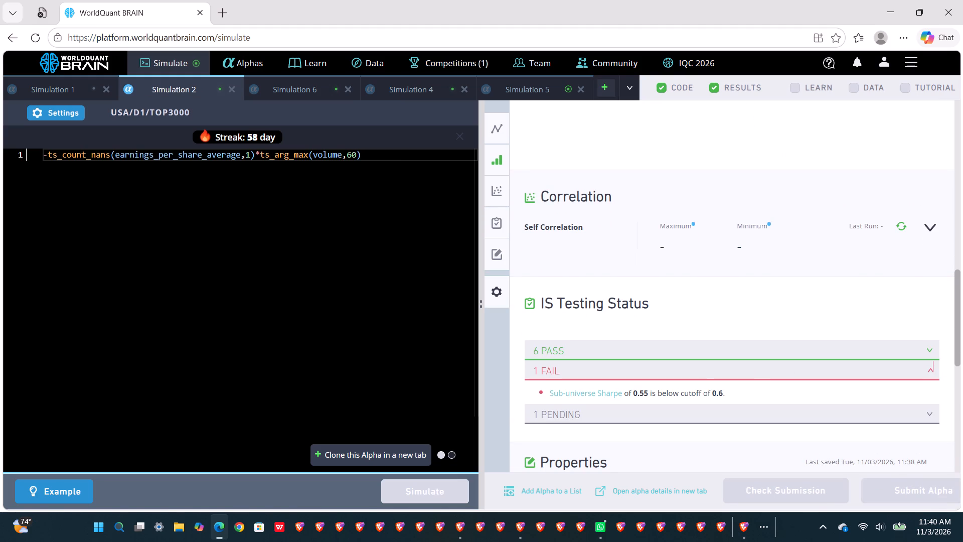
pyautogui.click(77, 118)
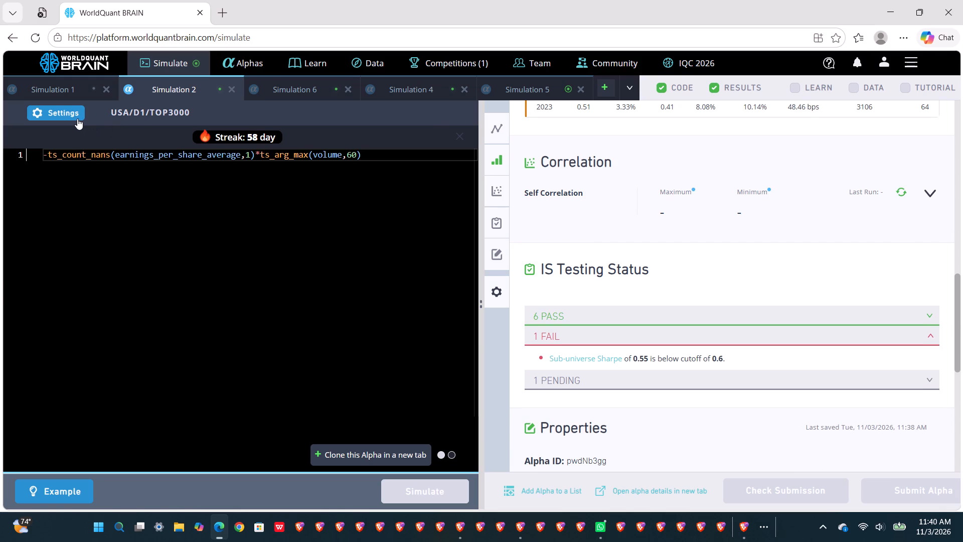
pyautogui.click(77, 118)
# Change the ts_count_nans window in Simulation 2's expression to 2, review the settings and simulate the alpha again.
pyautogui.click(351, 160)
pyautogui.click(251, 157)
pyautogui.press('BackSpace')
pyautogui.press('2')
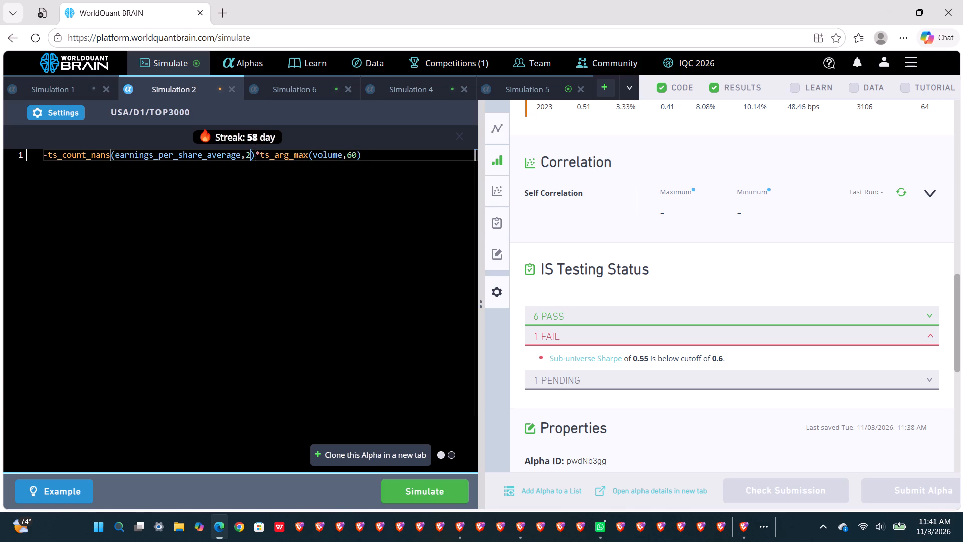
pyautogui.click(53, 111)
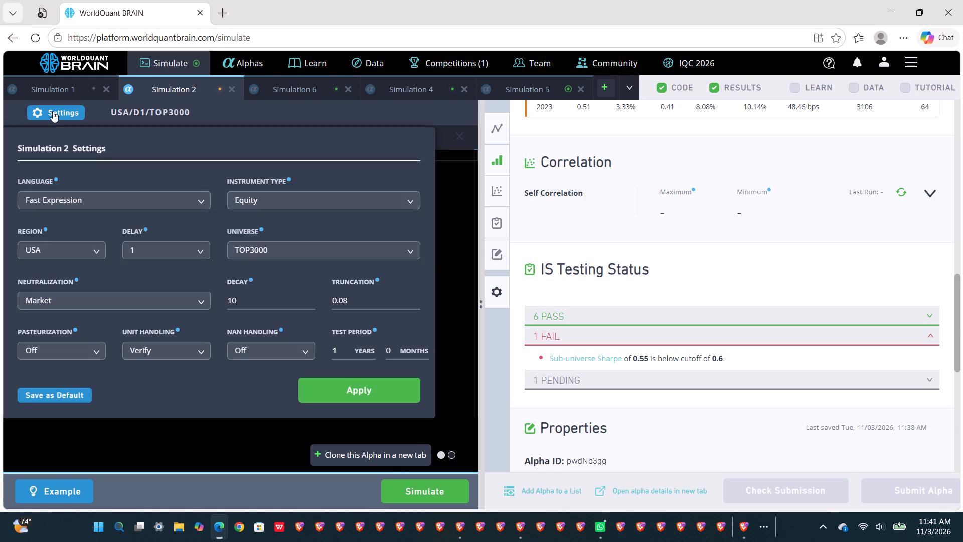
pyautogui.click(53, 111)
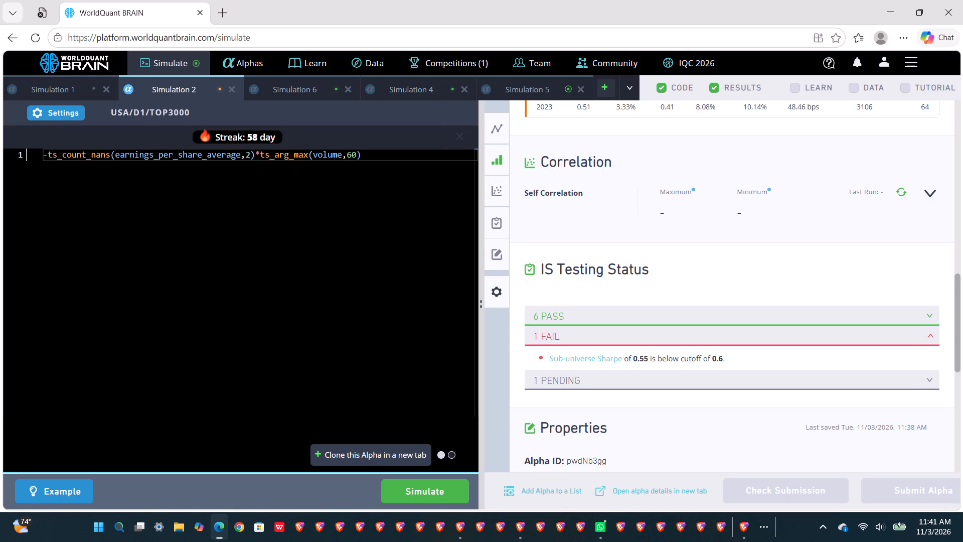
pyautogui.click(413, 500)
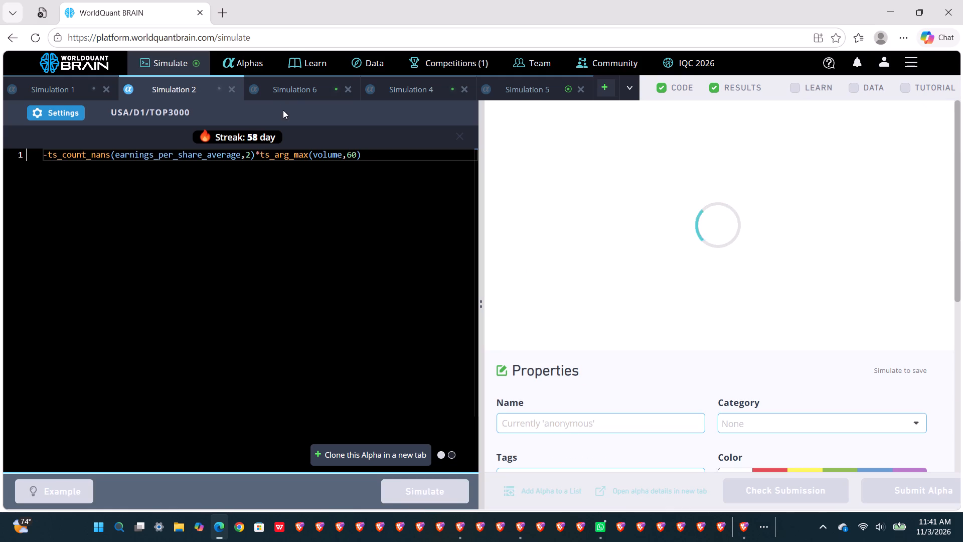
# Set Simulation 6's neutralization to Industry, apply the settings and simulate the alpha again.
pyautogui.click(289, 90)
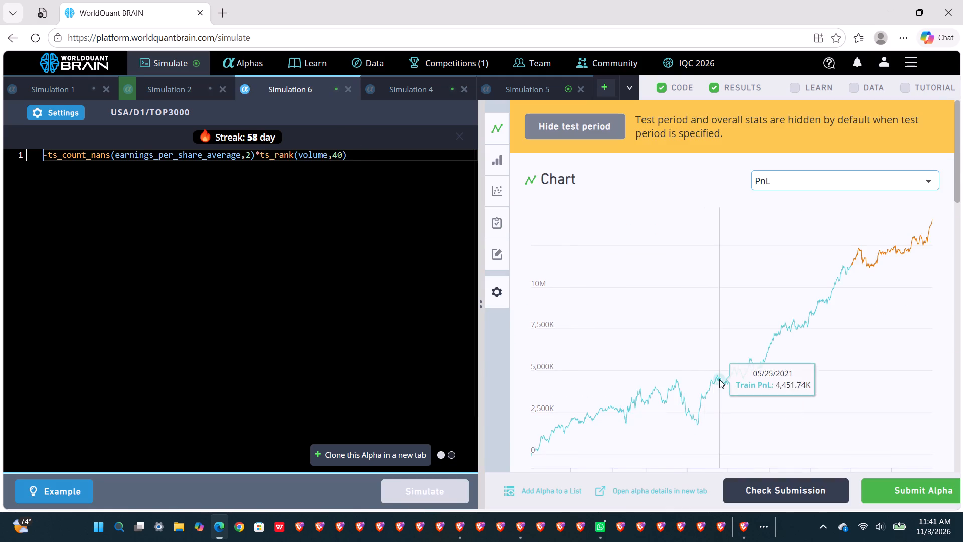
pyautogui.scroll(-5, 719, 379)
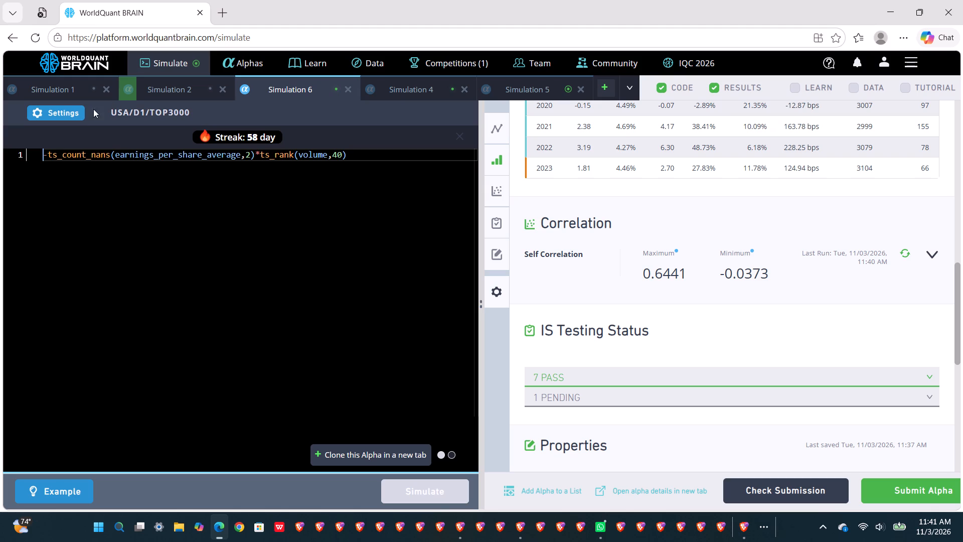
pyautogui.doubleClick(77, 113)
pyautogui.click(77, 113)
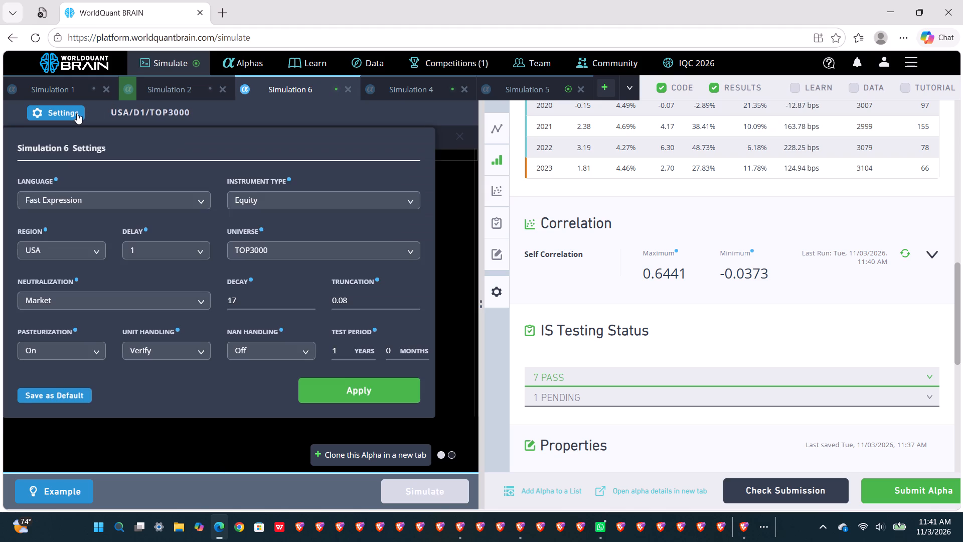
pyautogui.click(114, 297)
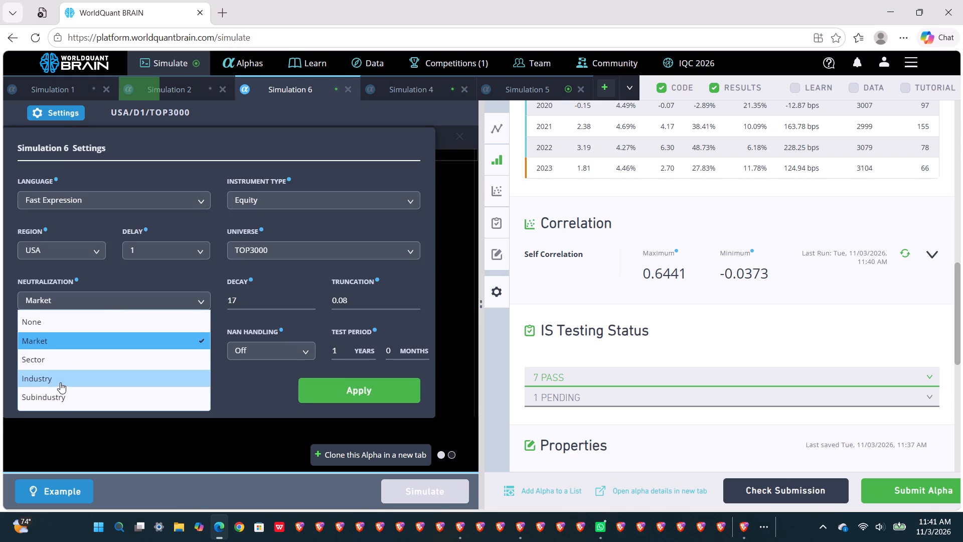
pyautogui.click(54, 385)
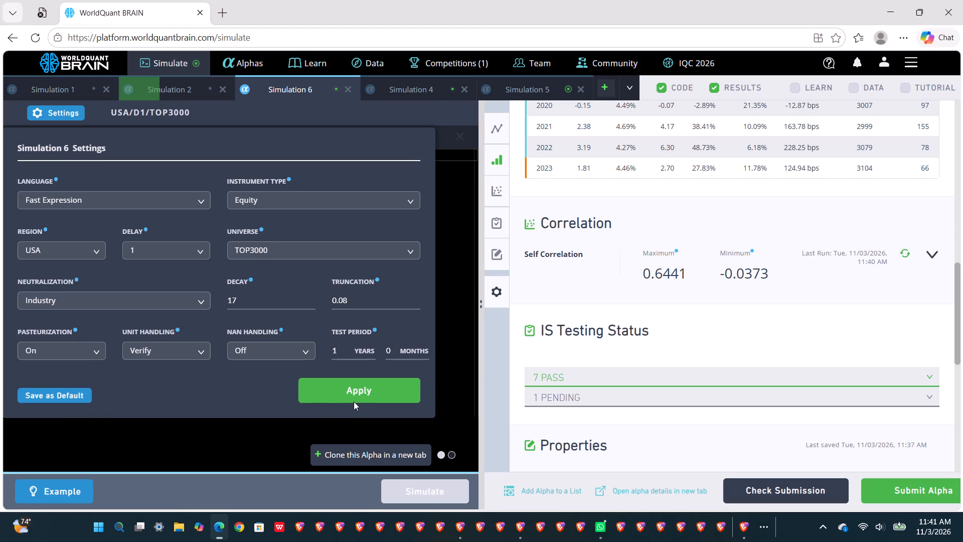
pyautogui.click(359, 392)
pyautogui.click(406, 488)
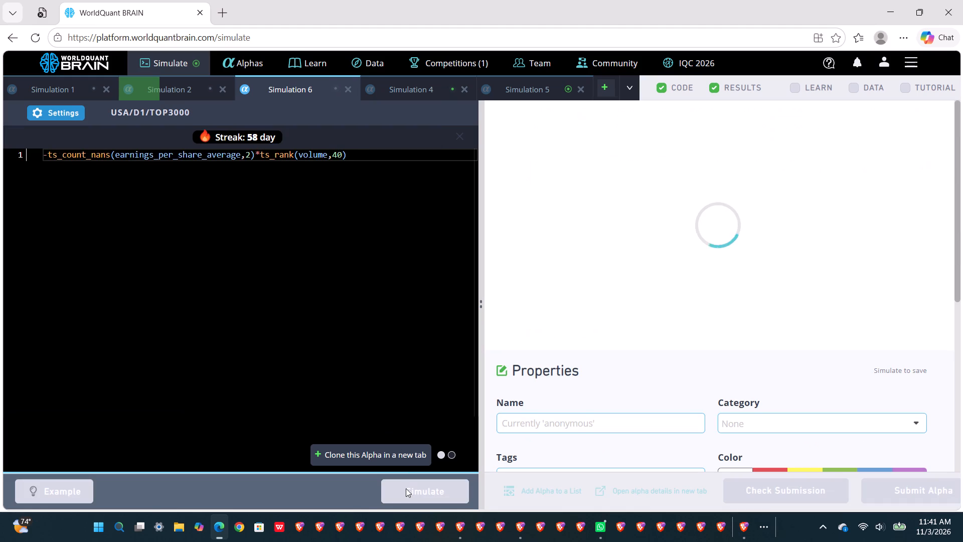
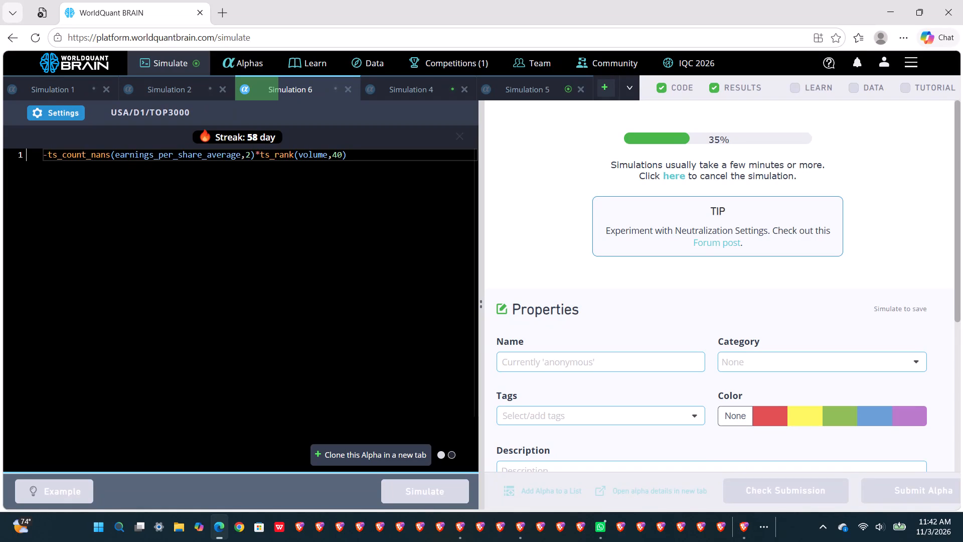
# Open Simulation 2, show its test period and inspect the failed check in the IS testing status.
pyautogui.click(181, 95)
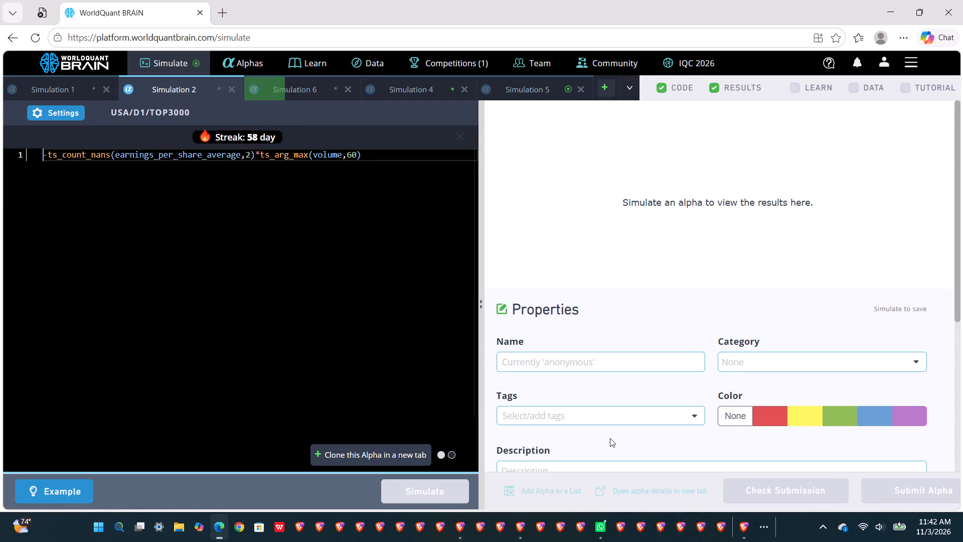
pyautogui.scroll(-4, 610, 438)
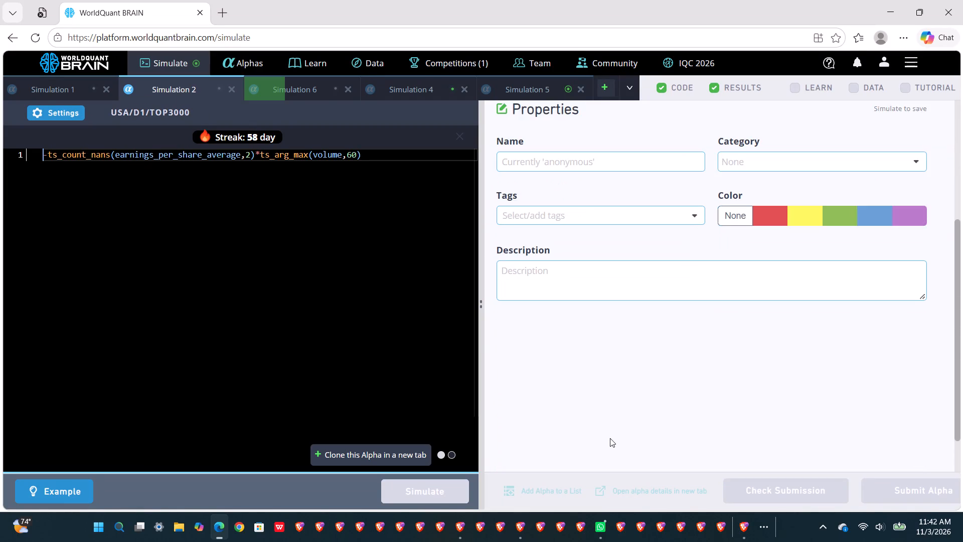
pyautogui.scroll(-1, 610, 438)
pyautogui.scroll(7, 610, 438)
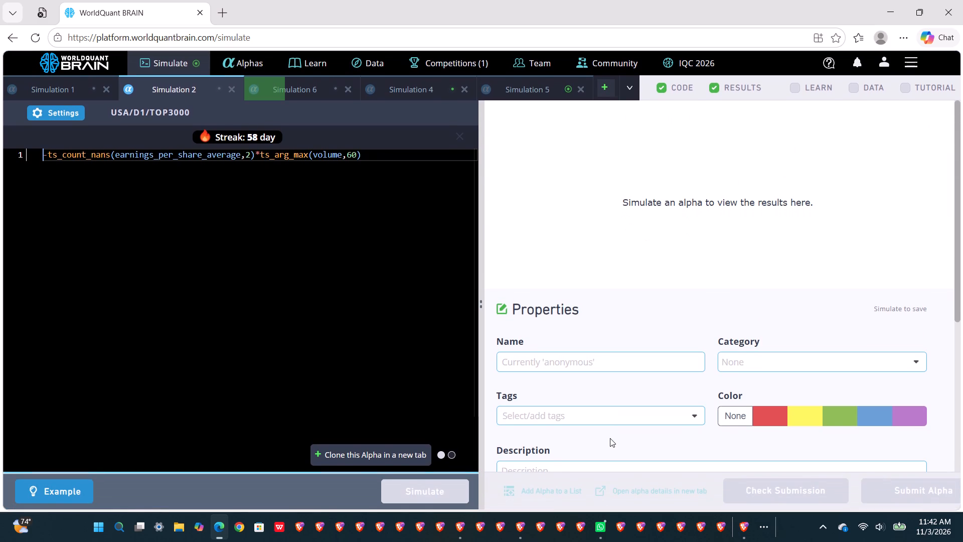
pyautogui.click(610, 438)
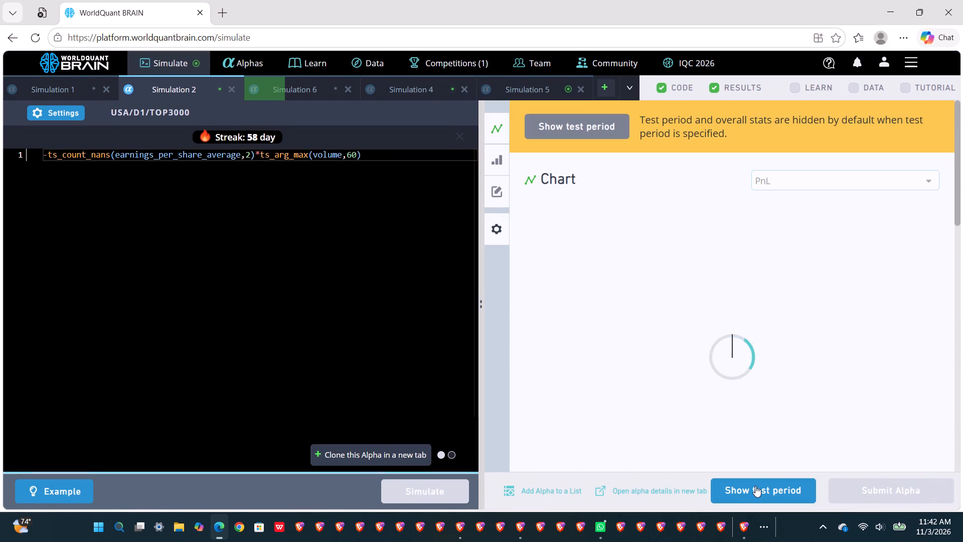
pyautogui.click(755, 484)
pyautogui.scroll(-5, 756, 400)
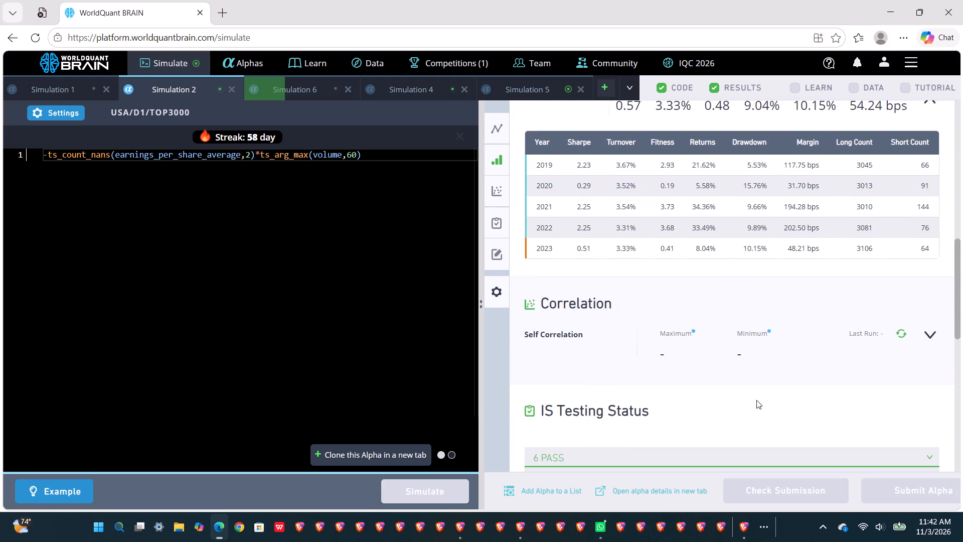
pyautogui.scroll(-1, 756, 400)
pyautogui.click(714, 386)
pyautogui.scroll(-1, 714, 386)
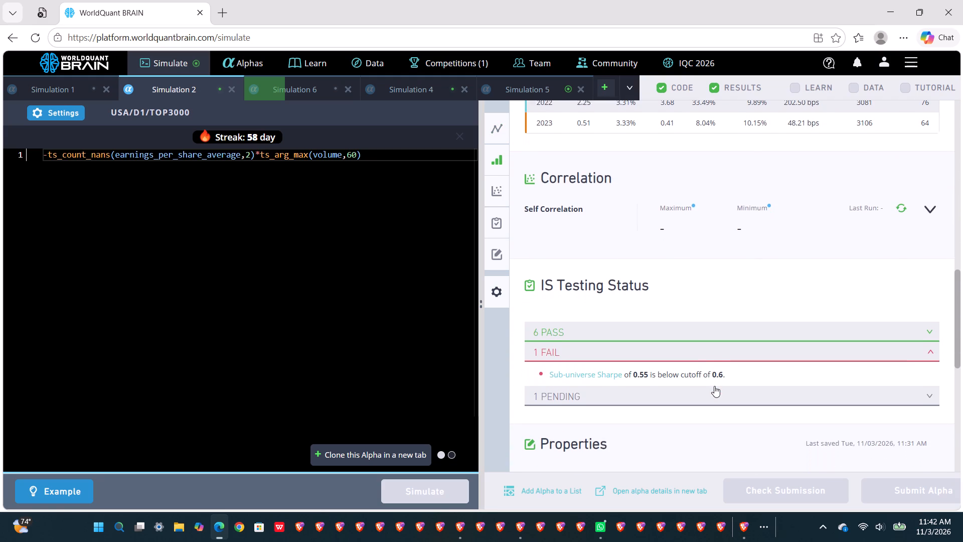
pyautogui.scroll(-1, 714, 386)
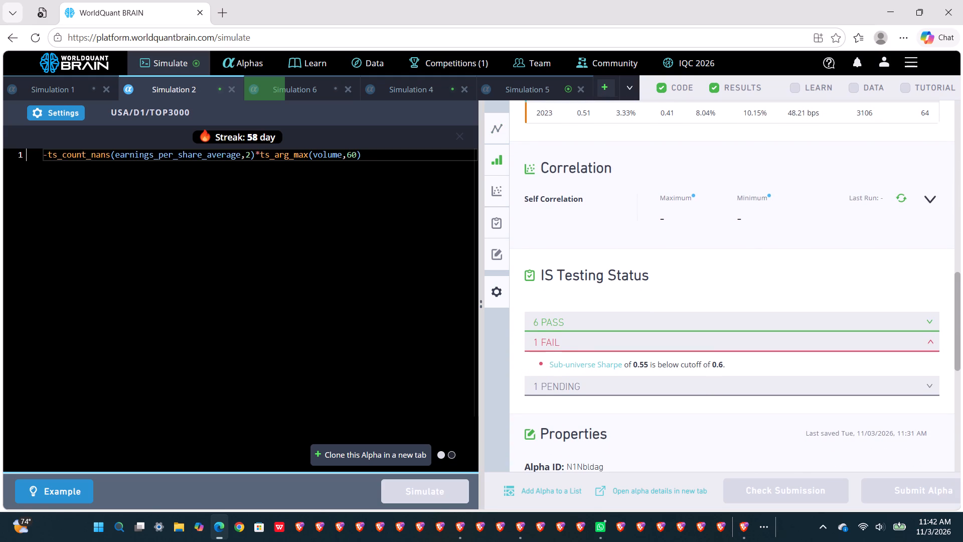
# Review Simulation 2's settings, change the ts_arg_max window in its expression to 50 and simulate the alpha again.
pyautogui.click(74, 109)
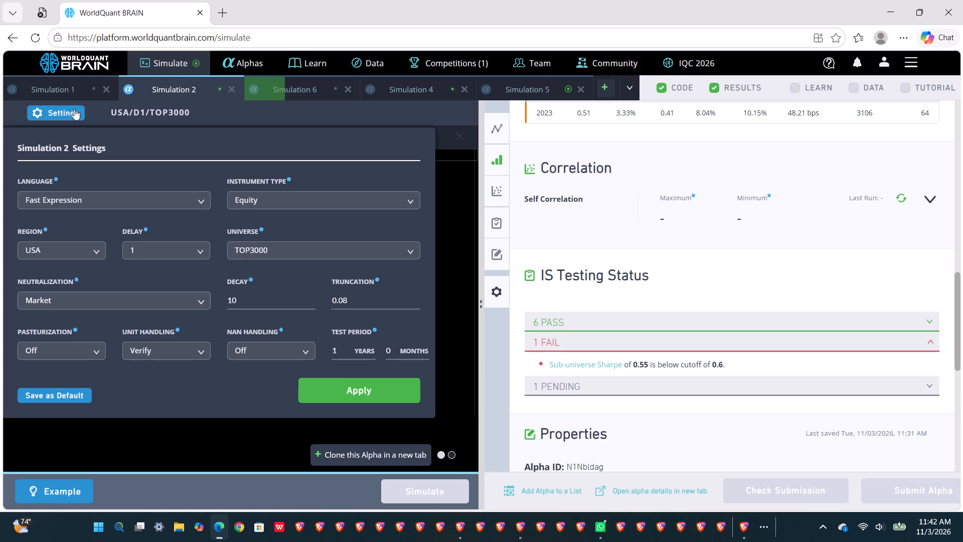
pyautogui.click(74, 109)
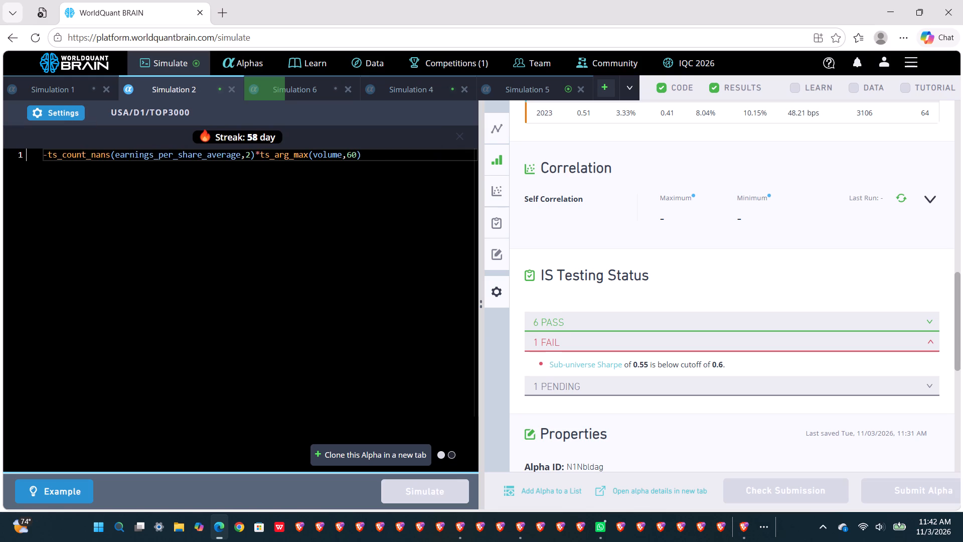
pyautogui.doubleClick(354, 153)
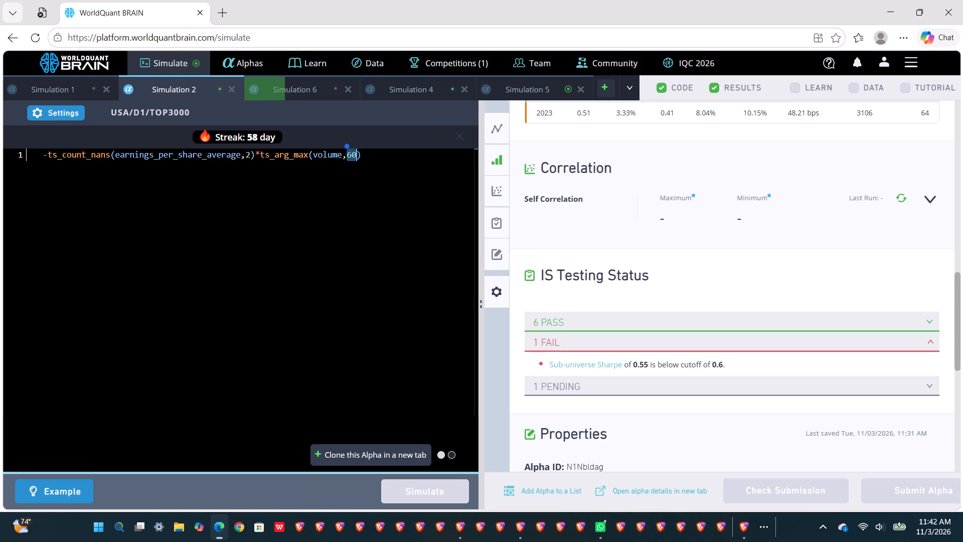
pyautogui.click(348, 153)
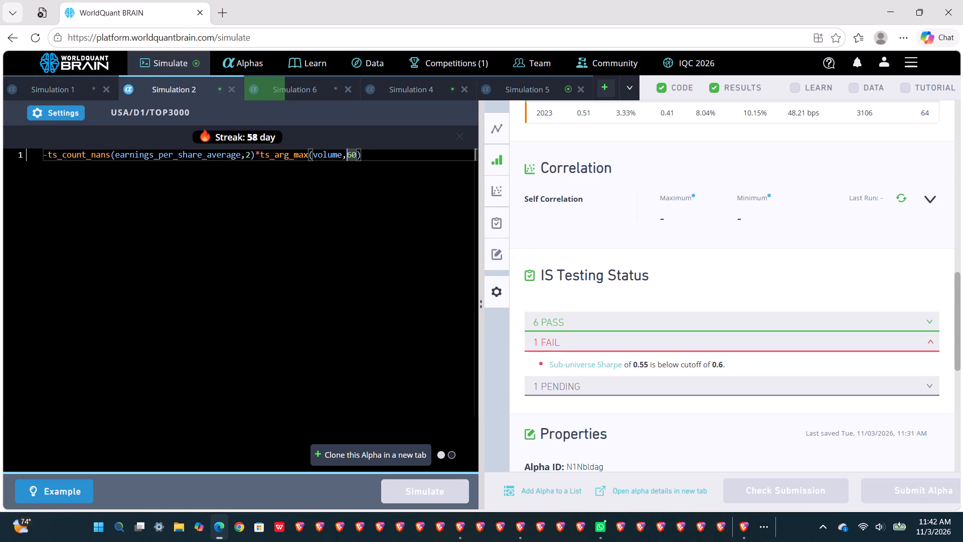
pyautogui.click(352, 156)
pyautogui.press('BackSpace')
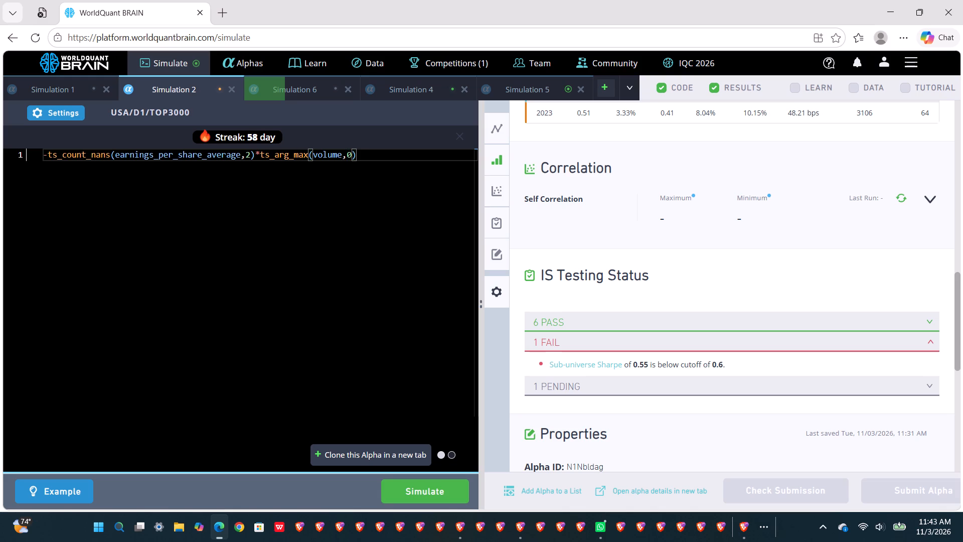
pyautogui.press('5')
pyautogui.click(416, 482)
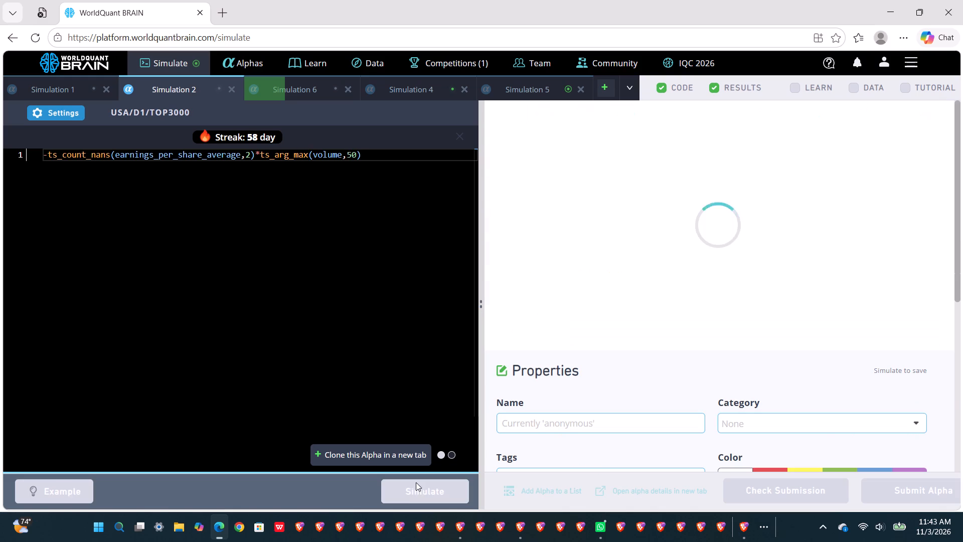
pyautogui.click(353, 261)
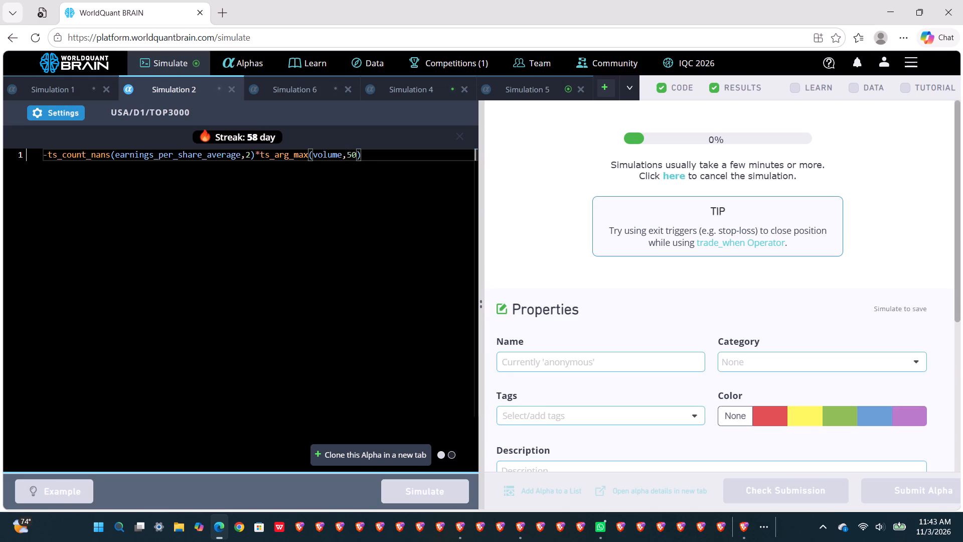
# Open Simulation 6, show its test period and run the self-correlation check.
pyautogui.click(288, 87)
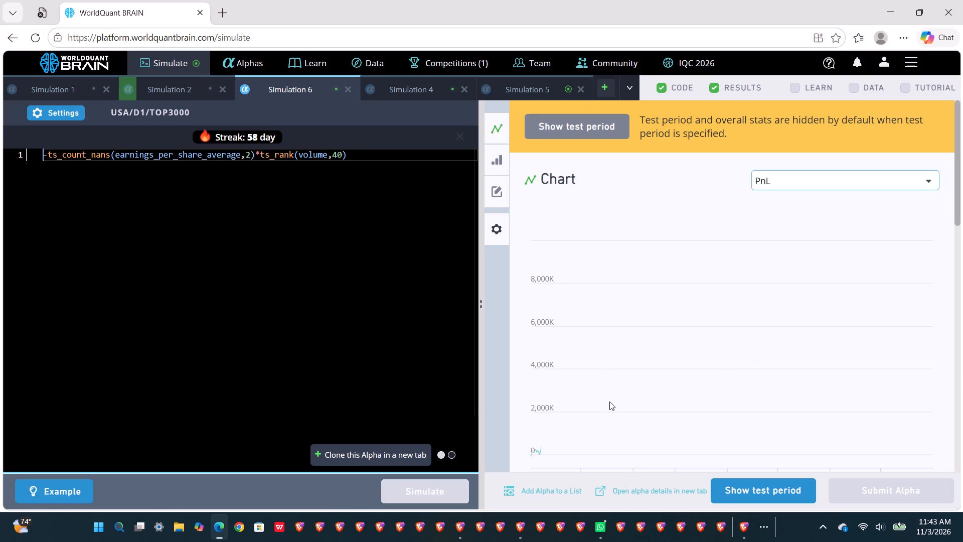
pyautogui.click(728, 487)
pyautogui.scroll(-3, 740, 398)
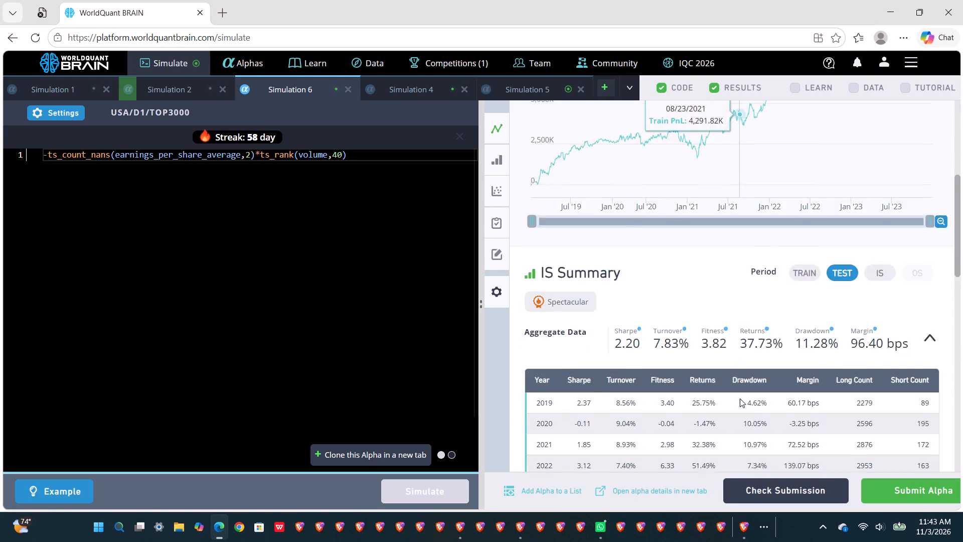
pyautogui.scroll(-3, 740, 398)
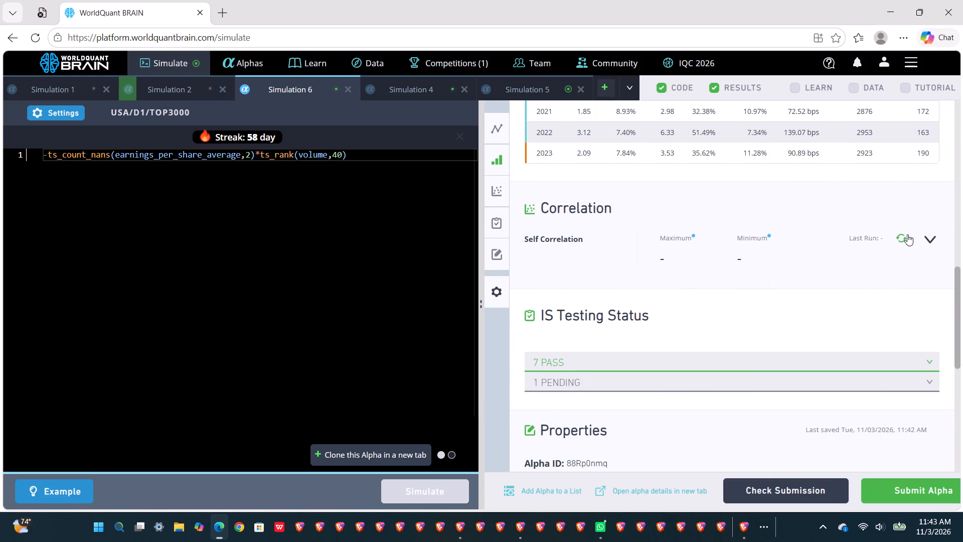
pyautogui.click(907, 234)
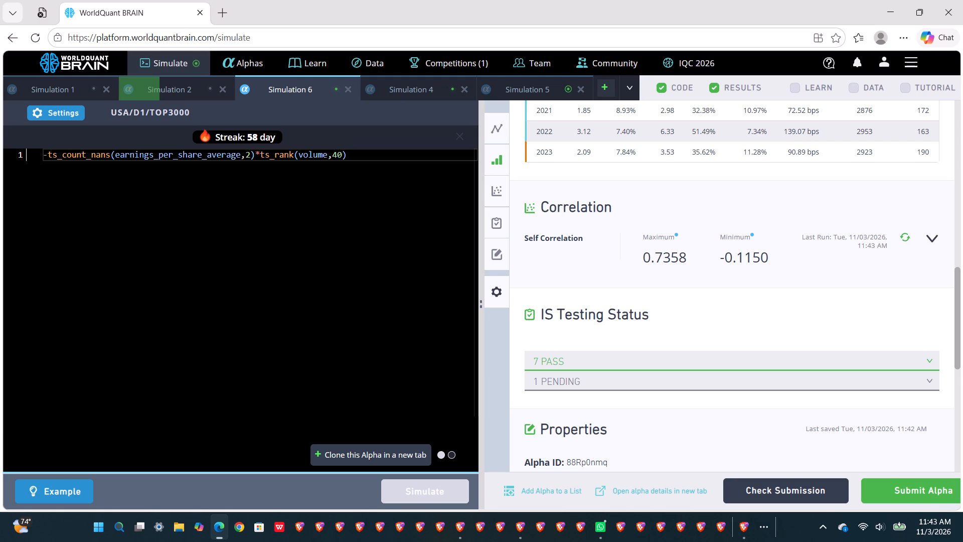
# Set Simulation 6's neutralization to Market, apply the settings and simulate the alpha again.
pyautogui.click(74, 116)
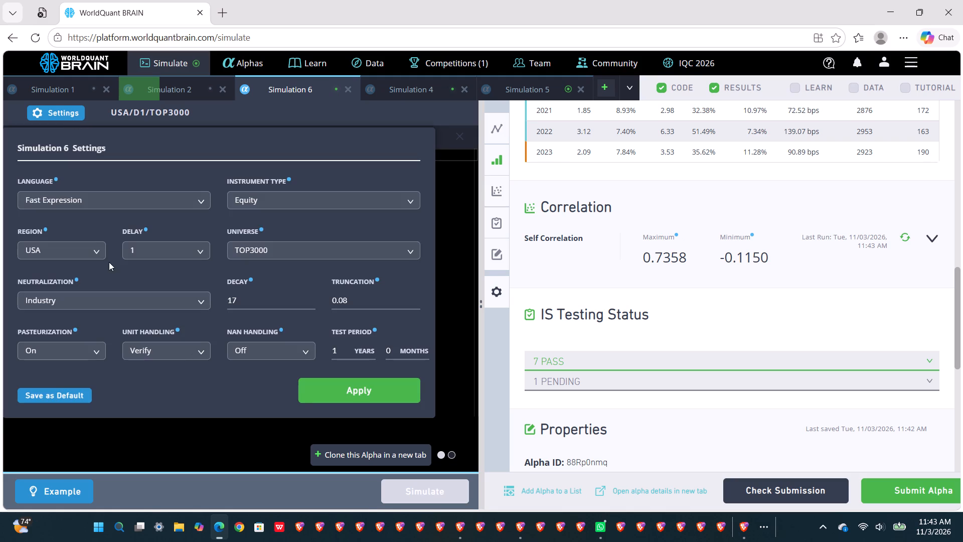
pyautogui.click(94, 299)
pyautogui.click(72, 342)
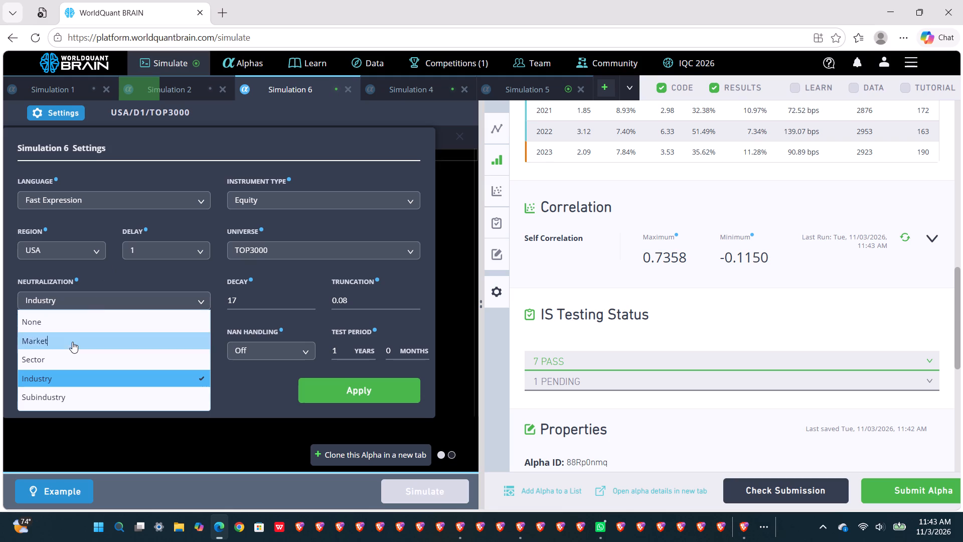
pyautogui.click(368, 387)
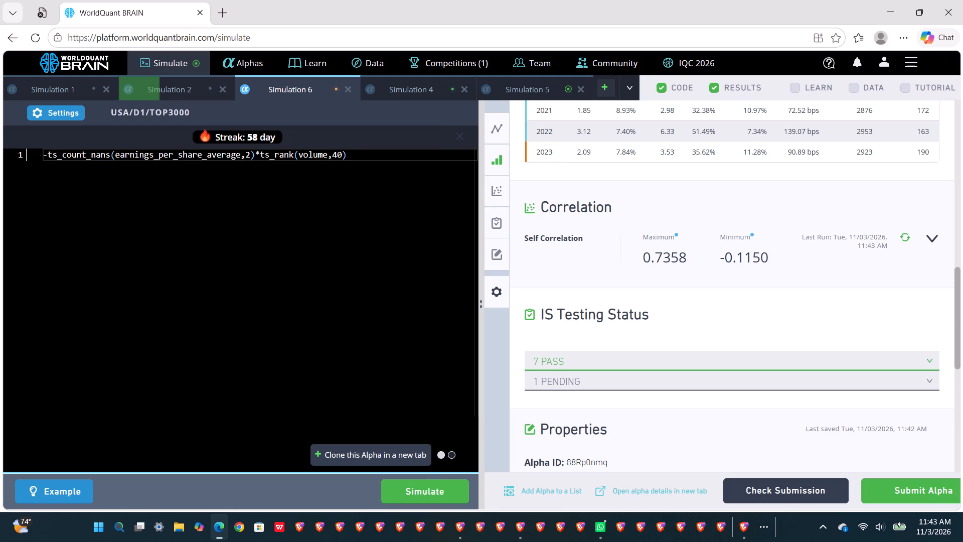
pyautogui.click(425, 488)
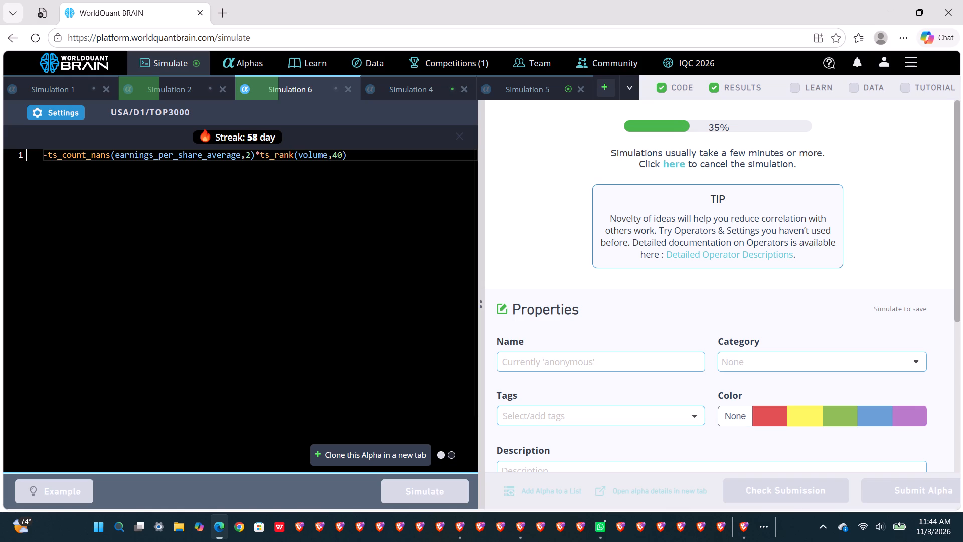
# Copy the full expression of Simulation 2.
pyautogui.click(189, 83)
pyautogui.tripleClick(183, 161)
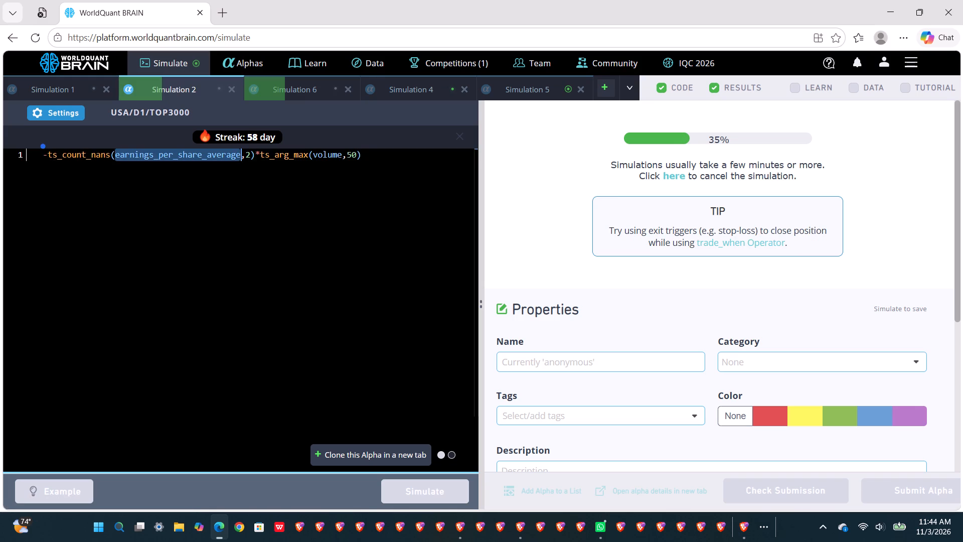
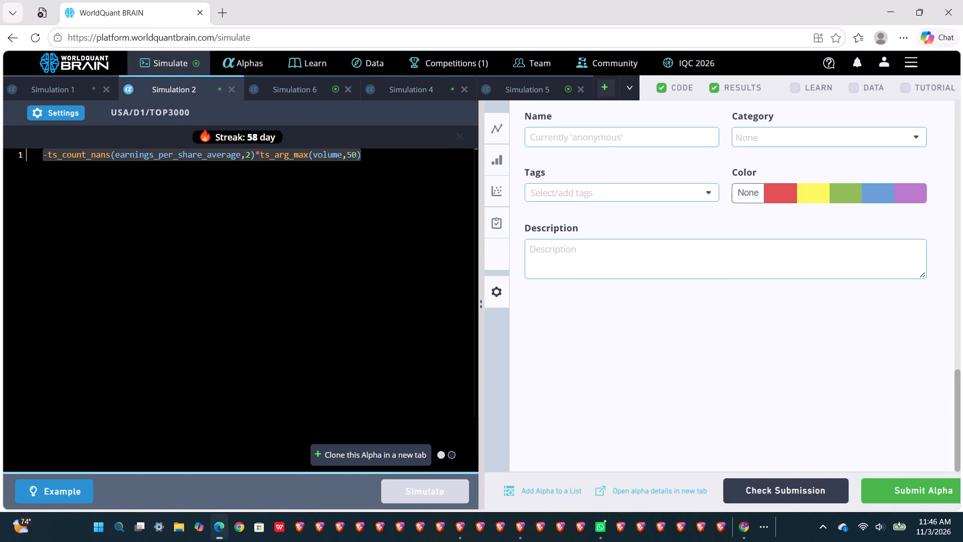
# Set the color label of Simulation 2's alpha to yellow in its properties.
pyautogui.scroll(-3, 628, 275)
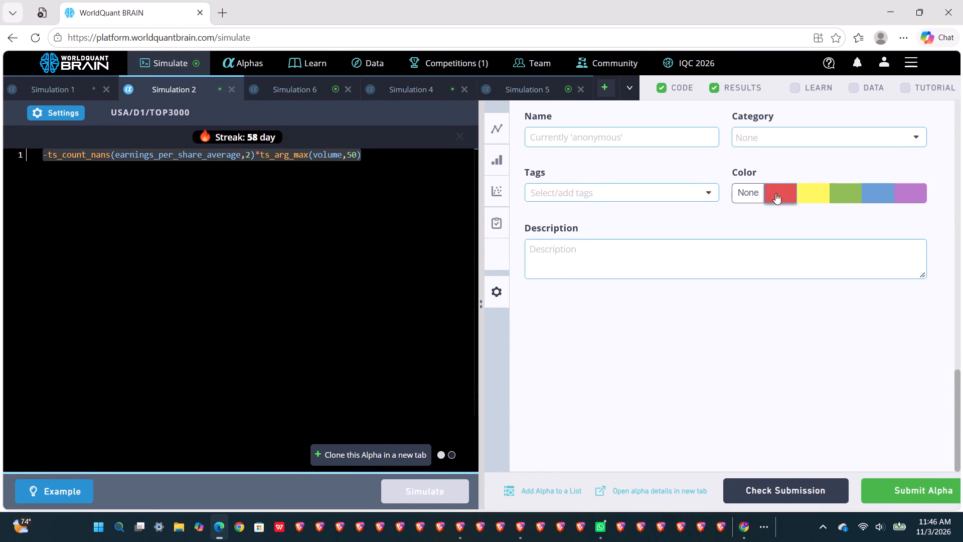
pyautogui.click(807, 193)
# Switch to Simulation 6, the ts_rank(volume,40) variation, to examine its results.
pyautogui.click(295, 100)
pyautogui.click(298, 89)
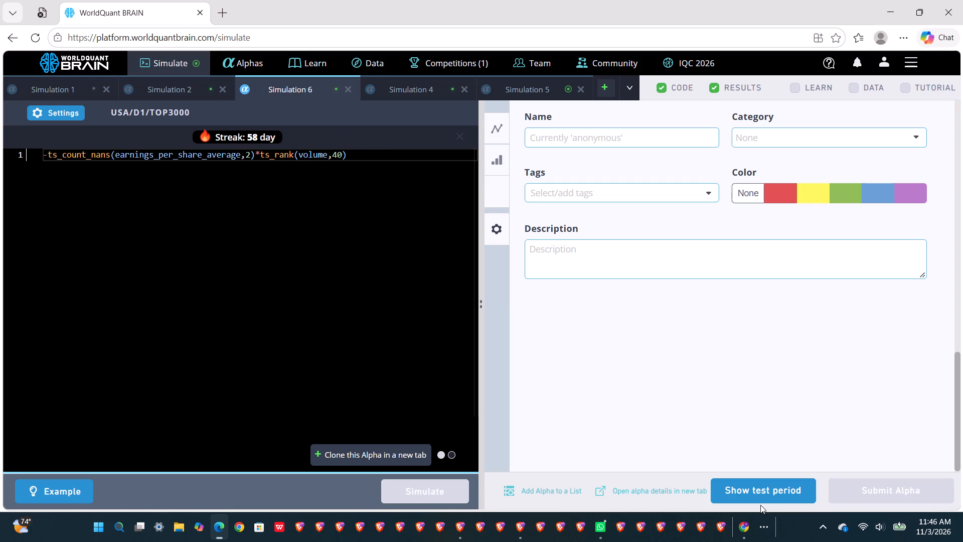
# Show Simulation 6's test period and look over its correlation and IS testing status.
pyautogui.click(760, 505)
pyautogui.click(762, 502)
pyautogui.scroll(2, 744, 430)
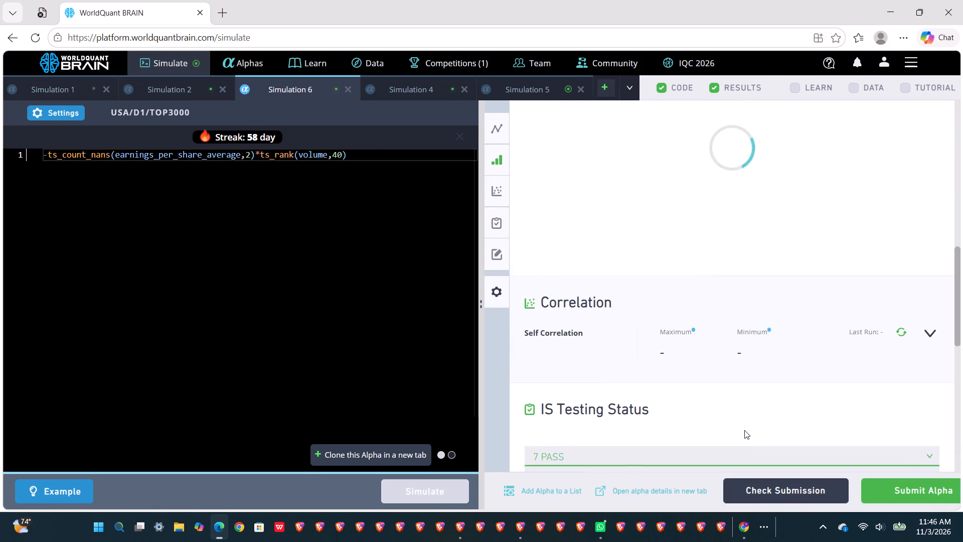
pyautogui.scroll(1, 744, 430)
# Set the colour label of Simulation 6's alpha to green in its properties.
pyautogui.scroll(-4, 744, 430)
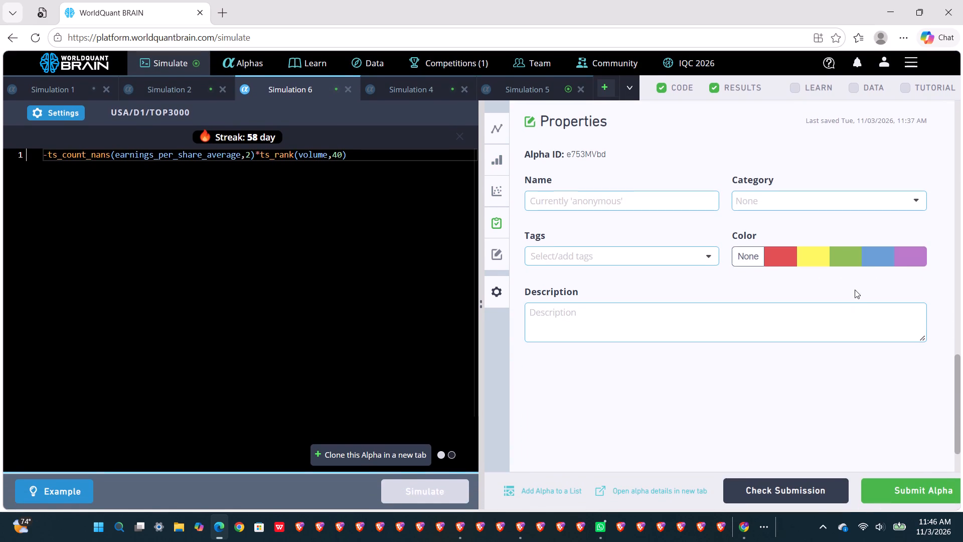
pyautogui.click(858, 259)
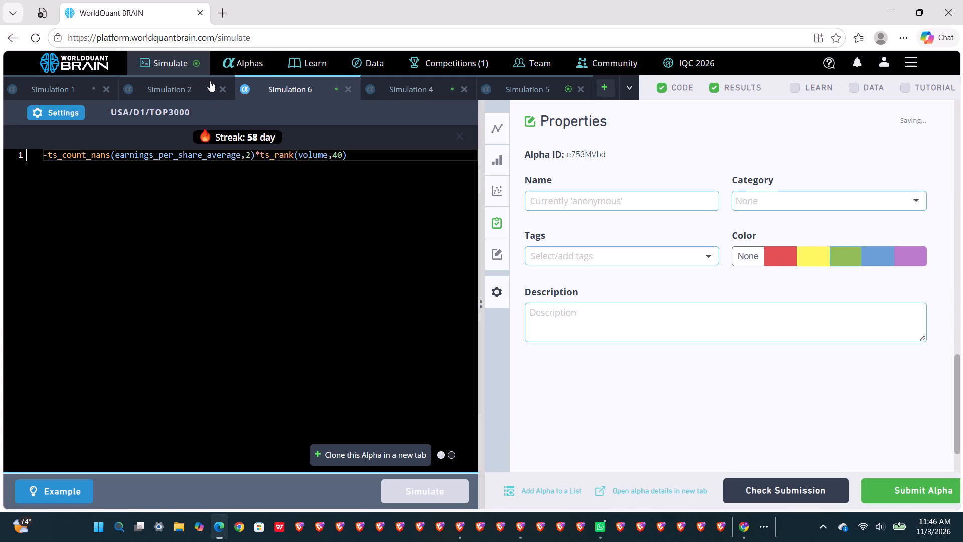
# Open the list of unsubmitted alphas.
pyautogui.click(246, 67)
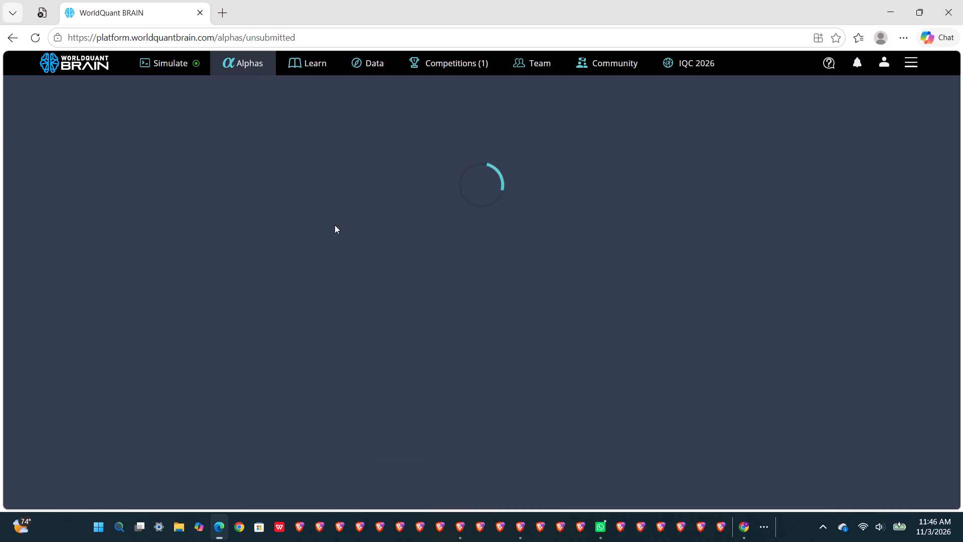
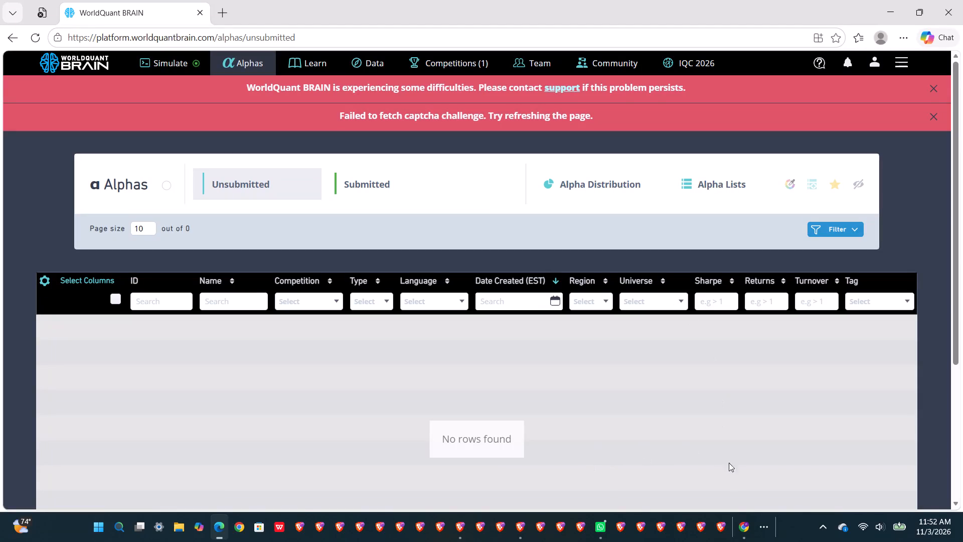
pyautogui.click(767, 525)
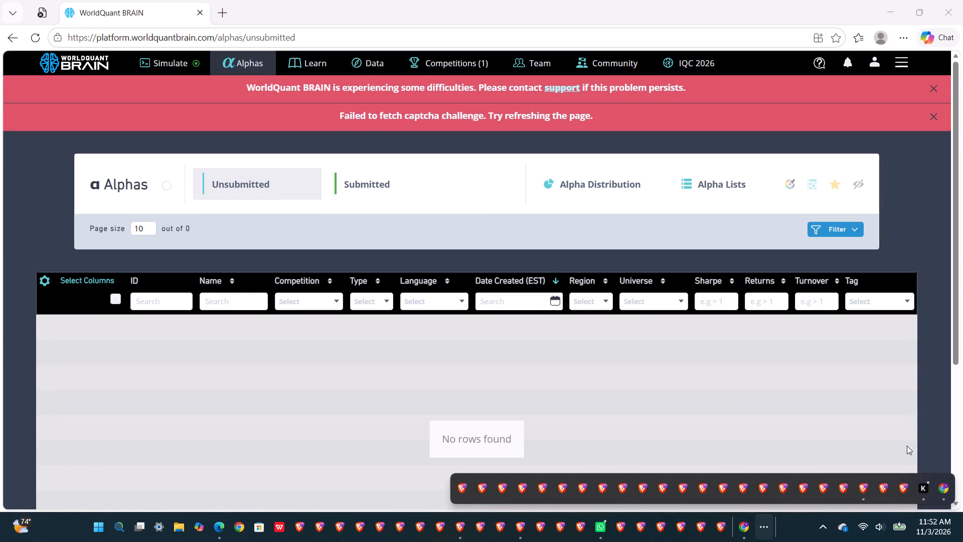